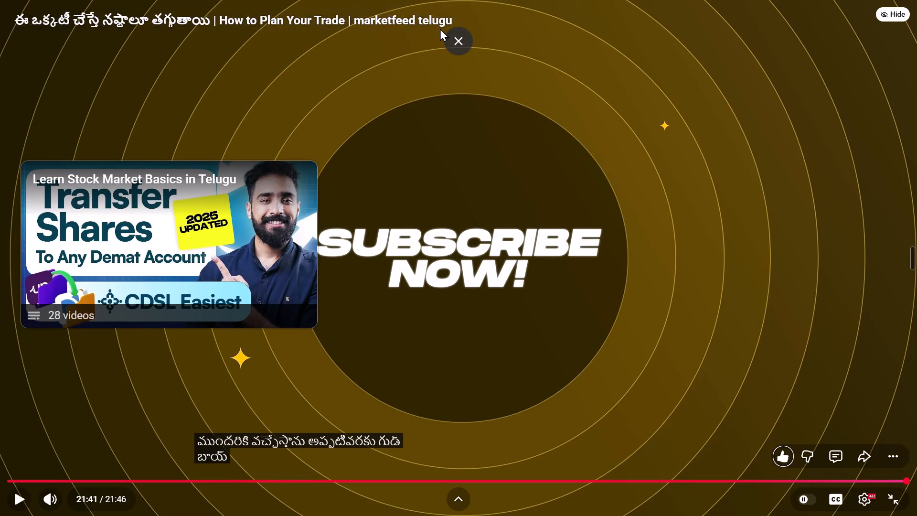
Exit full-screen playback of the finished trade-planning video.
{"action": "left_click", "coordinate": [447, 34]}
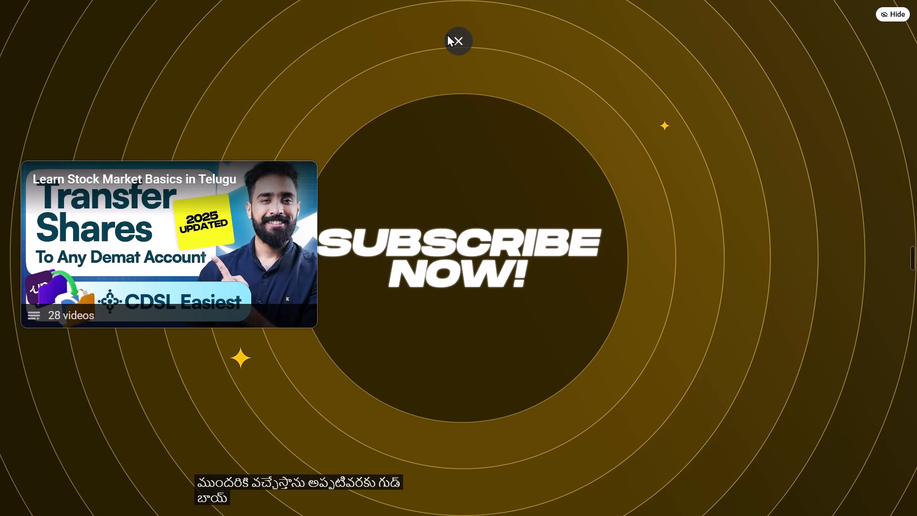
{"action": "left_click", "coordinate": [447, 34]}
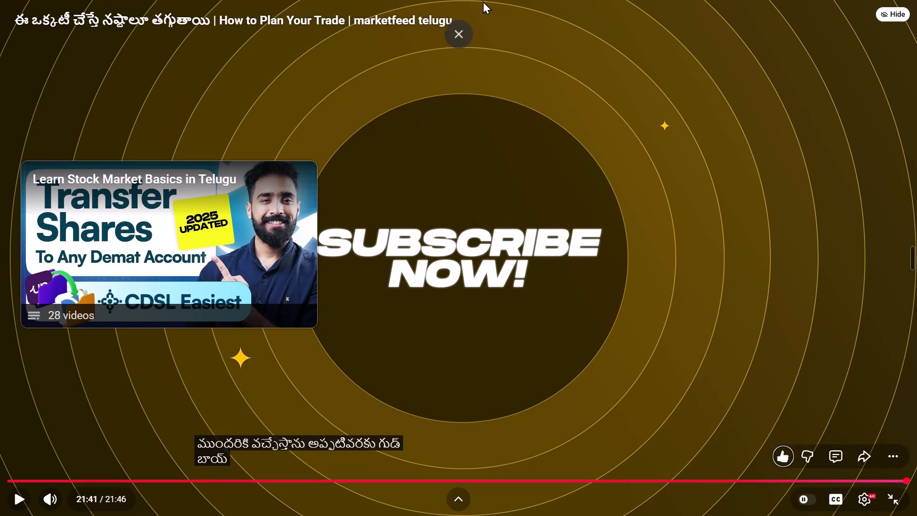
{"action": "left_click", "coordinate": [458, 39]}
{"action": "left_click", "coordinate": [458, 39]}
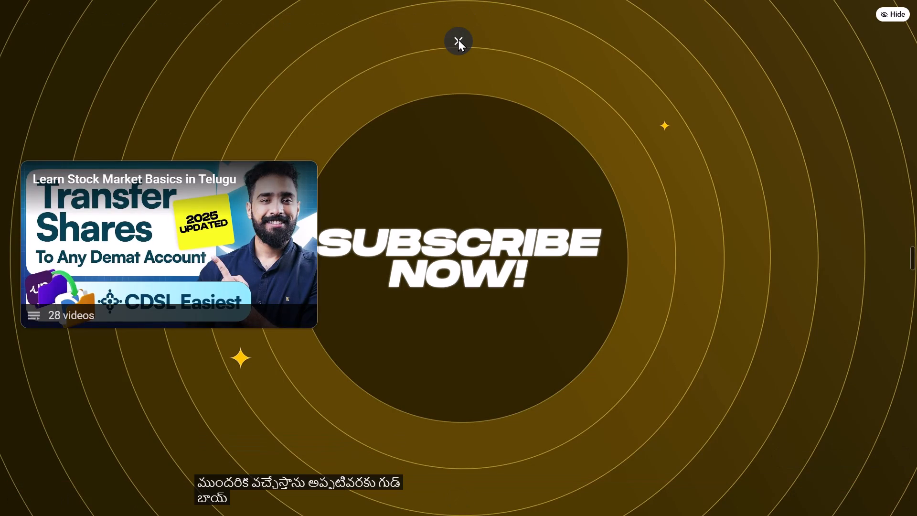
{"action": "left_click", "coordinate": [458, 39]}
{"action": "left_click", "coordinate": [458, 39]}
{"action": "left_click", "coordinate": [458, 39]}
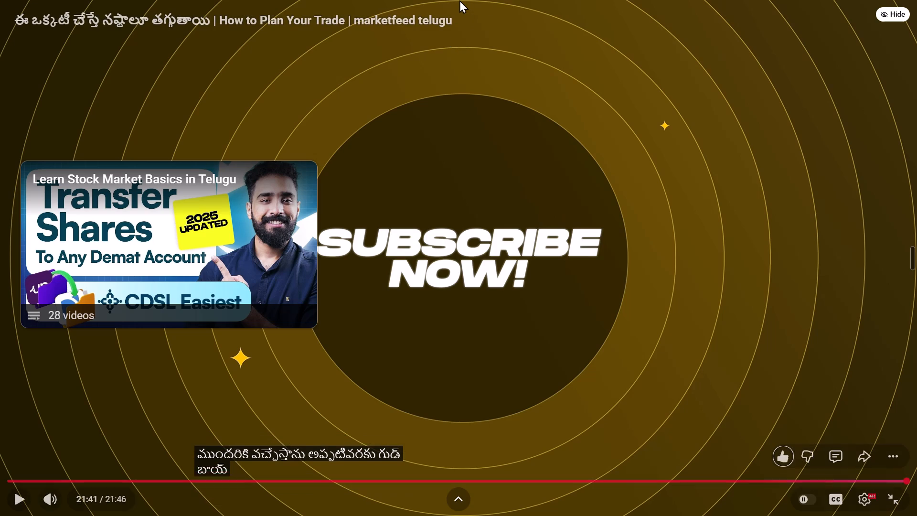
{"action": "key", "text": "f"}
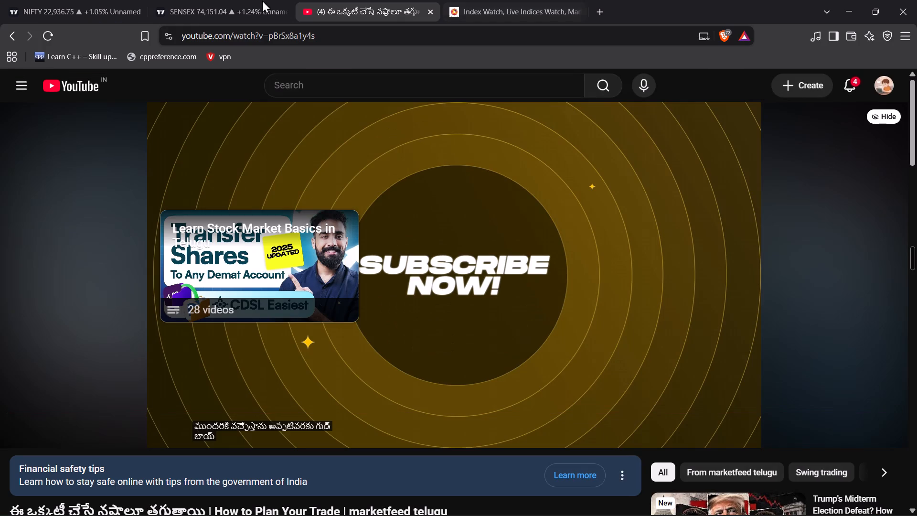
Switch to the Sensibull NIFTY chart in Arc and examine the recent 1-hour candles against the OI profile.
{"action": "left_click", "coordinate": [62, 0]}
{"action": "left_click", "coordinate": [469, 232]}
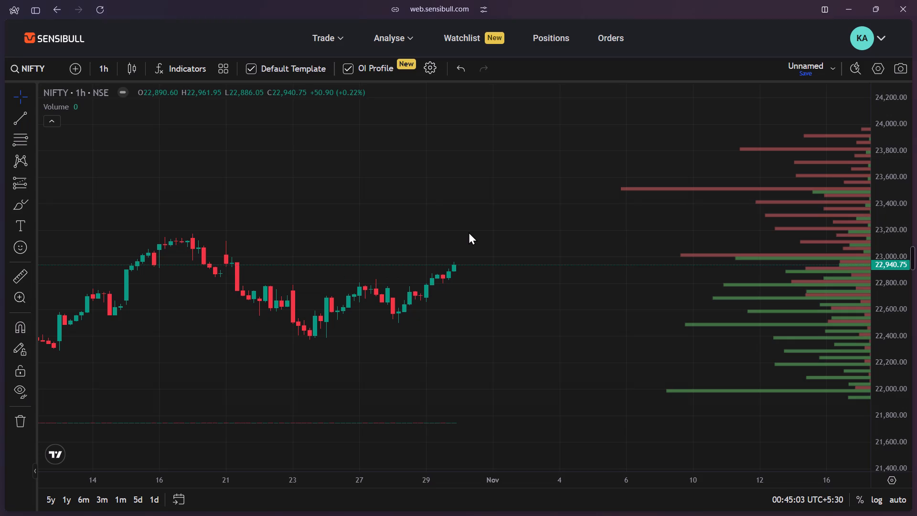
{"action": "scroll", "coordinate": [550, 265], "scroll_direction": "down", "scroll_amount": 1}
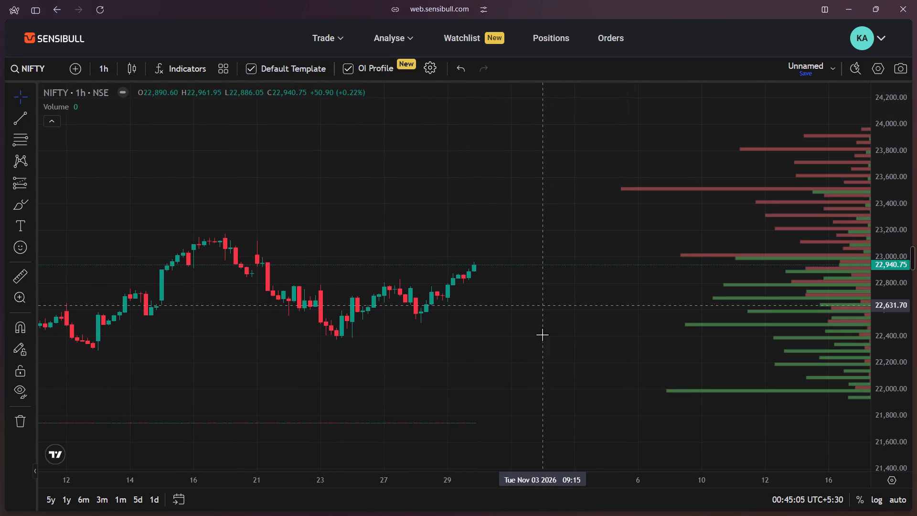
{"action": "left_click_drag", "start_coordinate": [538, 373], "coordinate": [528, 307]}
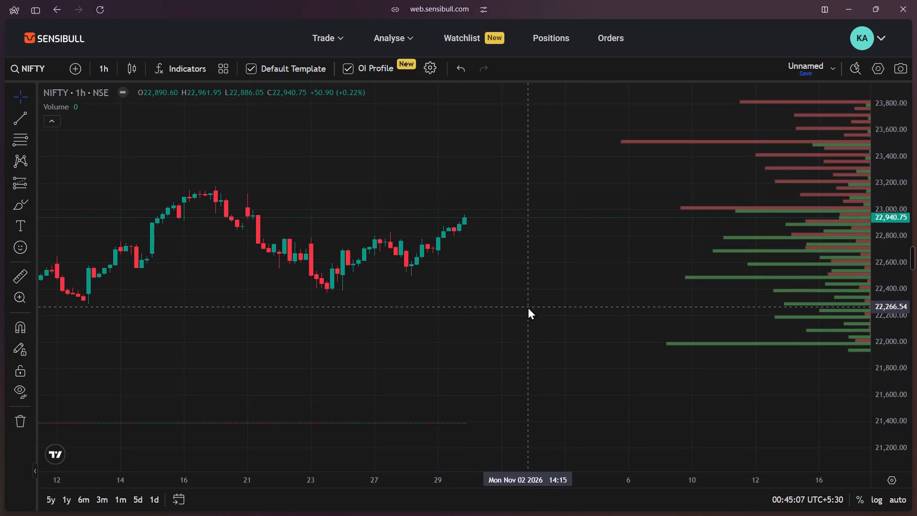
{"action": "left_click_drag", "start_coordinate": [528, 307], "coordinate": [522, 349]}
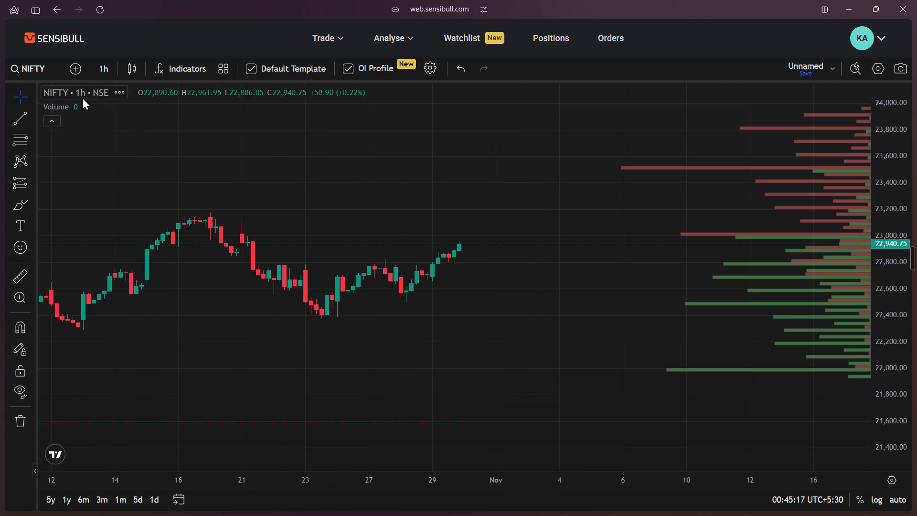
Change the NIFTY chart's interval to 1 day to examine the daily candles.
{"action": "left_click", "coordinate": [110, 59]}
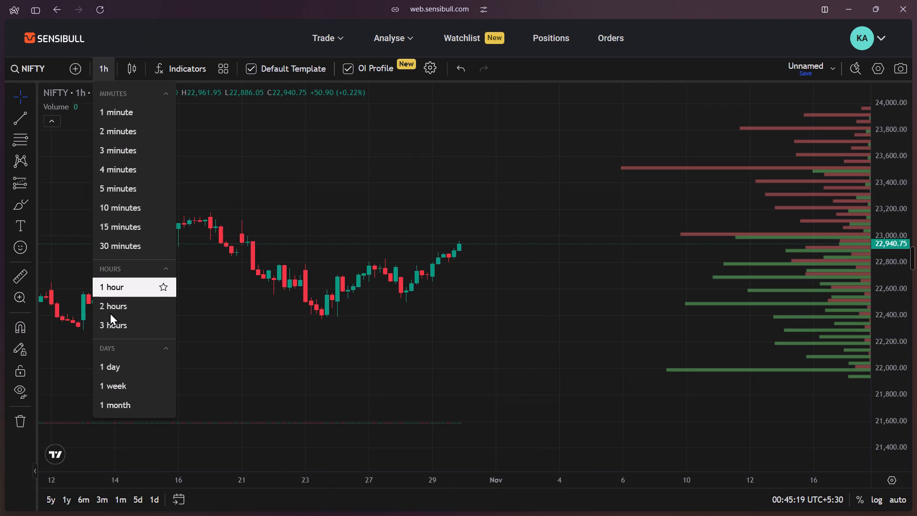
{"action": "left_click", "coordinate": [117, 369]}
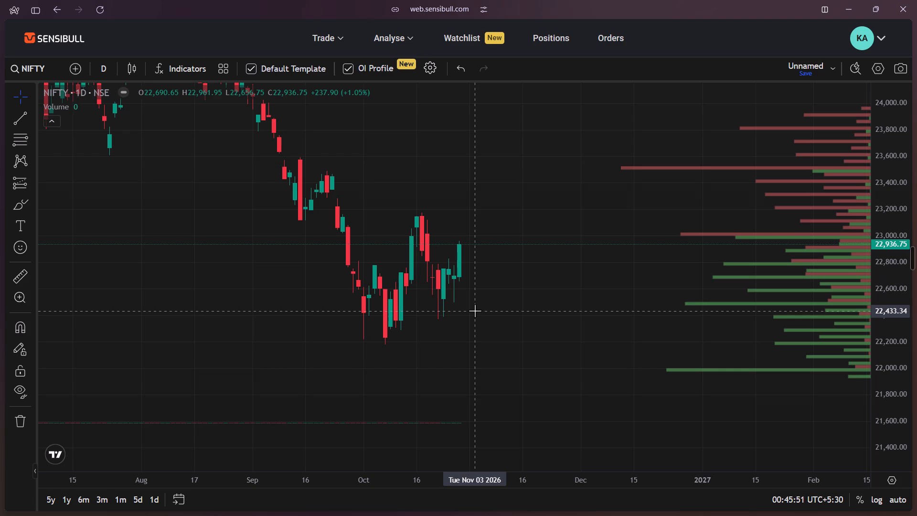
Change the NIFTY chart's interval to 15 minutes and examine the candles of the last few October sessions.
{"action": "left_click", "coordinate": [96, 67]}
{"action": "left_click", "coordinate": [129, 229]}
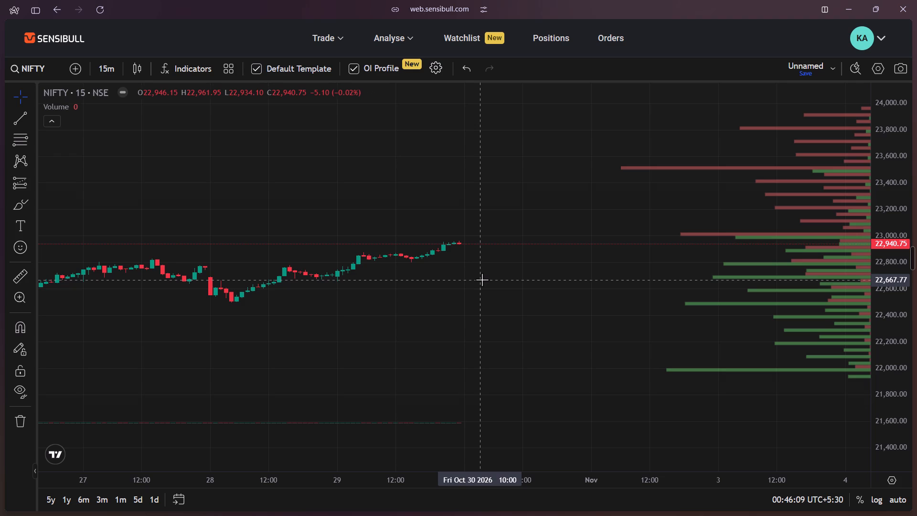
{"action": "scroll", "coordinate": [482, 279], "scroll_direction": "right", "scroll_amount": 3}
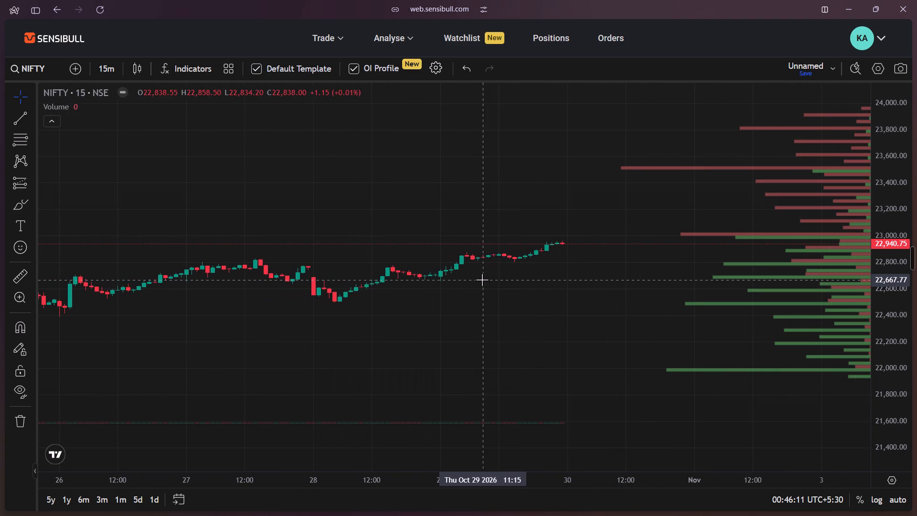
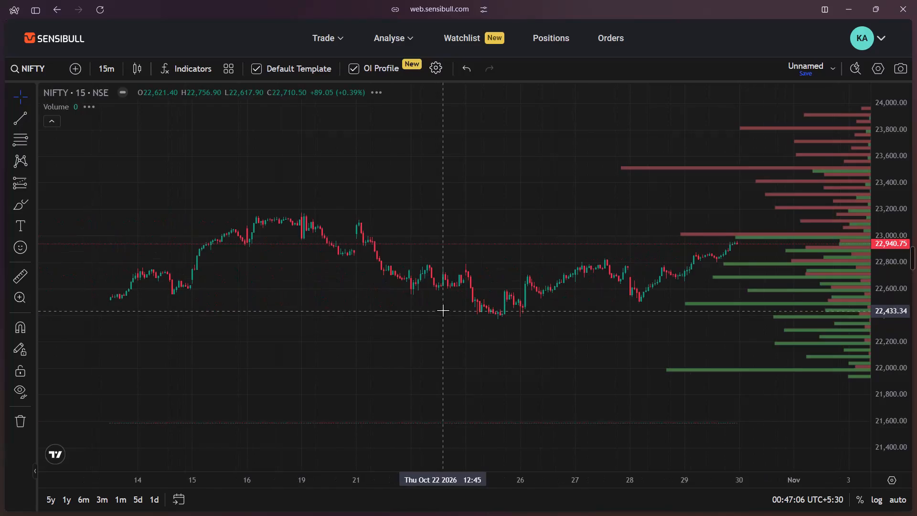
Examine the 15-minute NIFTY candles from mid-October through the October 28 low and the latest session against the OI profile.
{"action": "scroll", "coordinate": [444, 309], "scroll_direction": "down", "scroll_amount": 1}
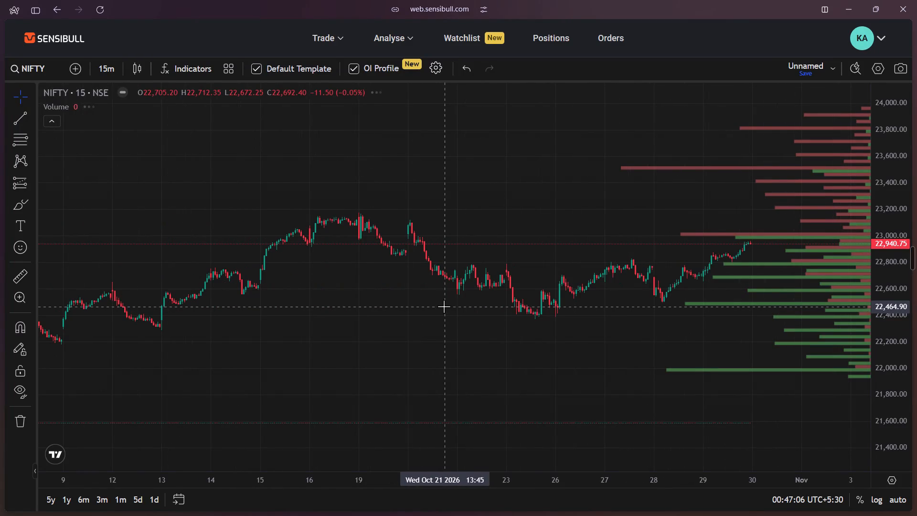
{"action": "right_click", "coordinate": [444, 306]}
{"action": "left_click", "coordinate": [659, 361]}
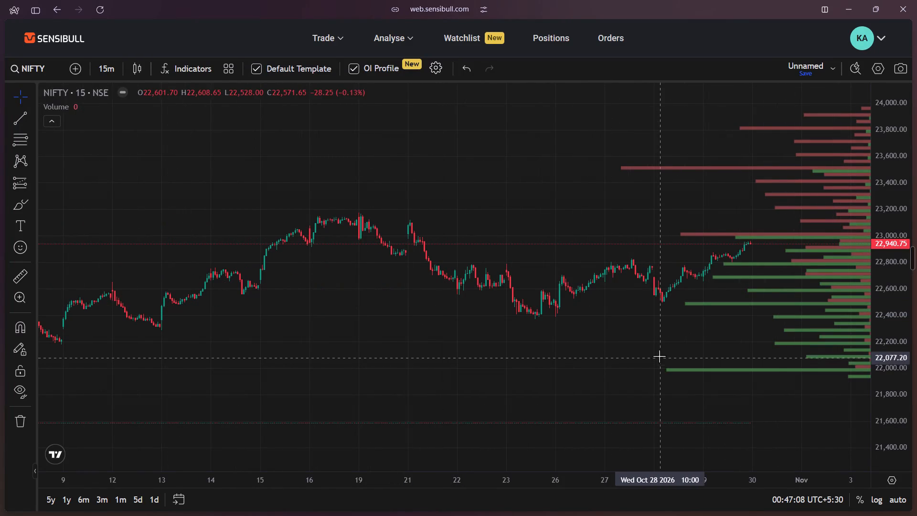
{"action": "left_click_drag", "start_coordinate": [653, 348], "coordinate": [512, 353]}
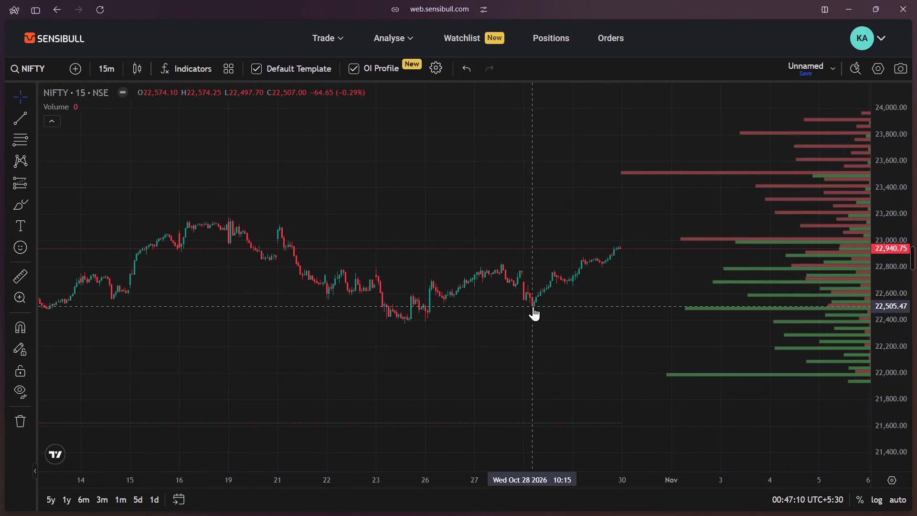
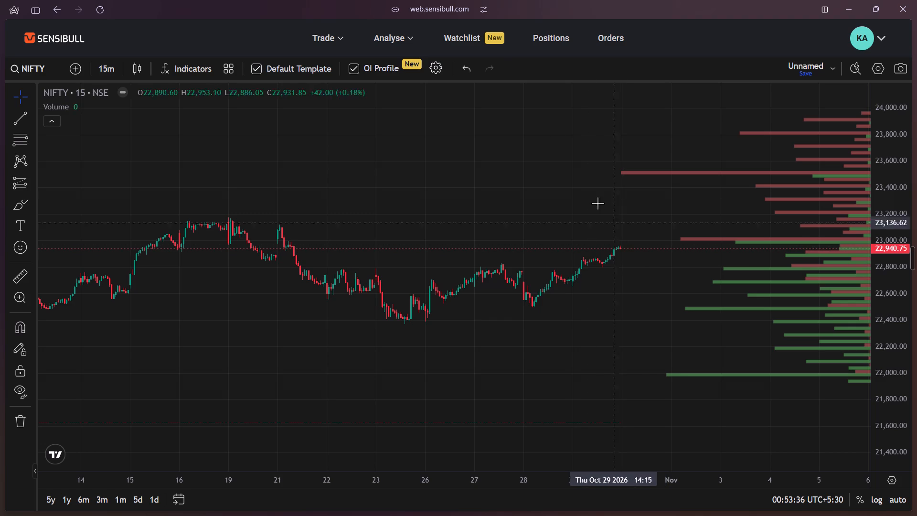
Leave the NIFTY chart and open the stocks watchlist.
{"action": "left_click", "coordinate": [464, 40]}
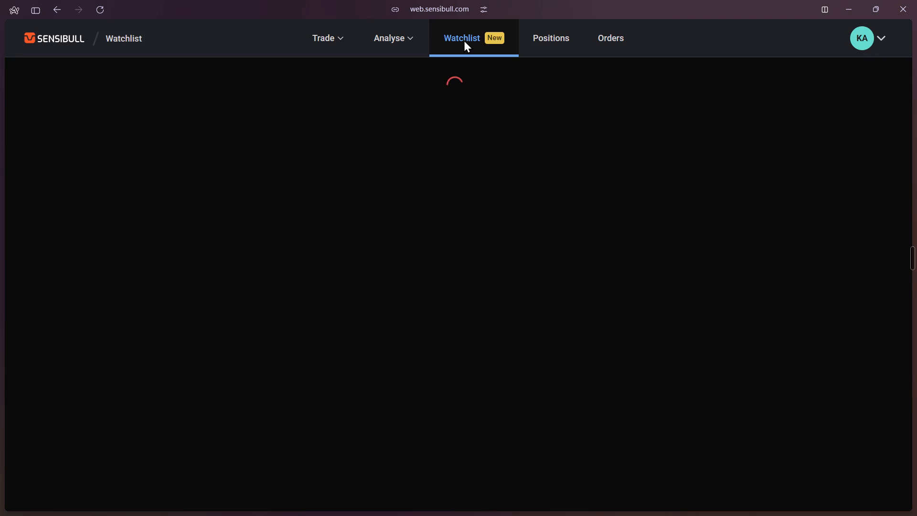
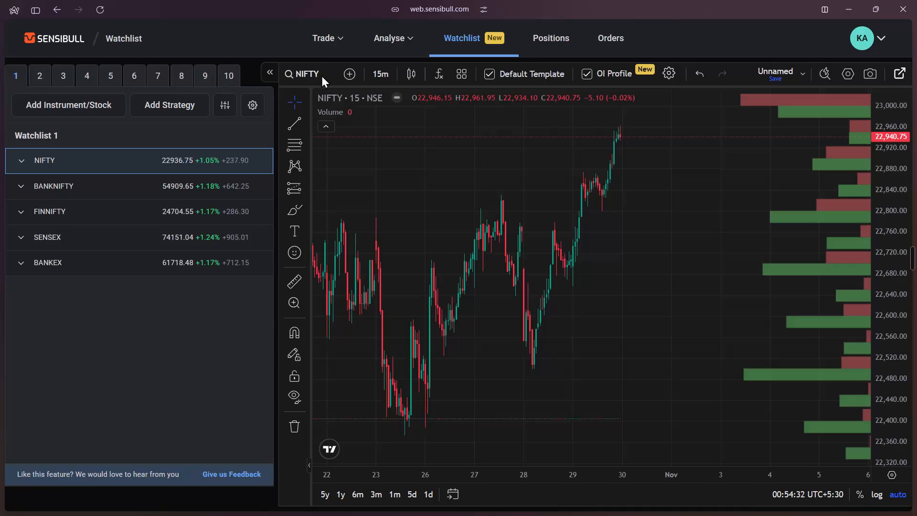
Collapse the watchlist beside the NIFTY chart and set the chart interval to 3 hours.
{"action": "left_click", "coordinate": [266, 74]}
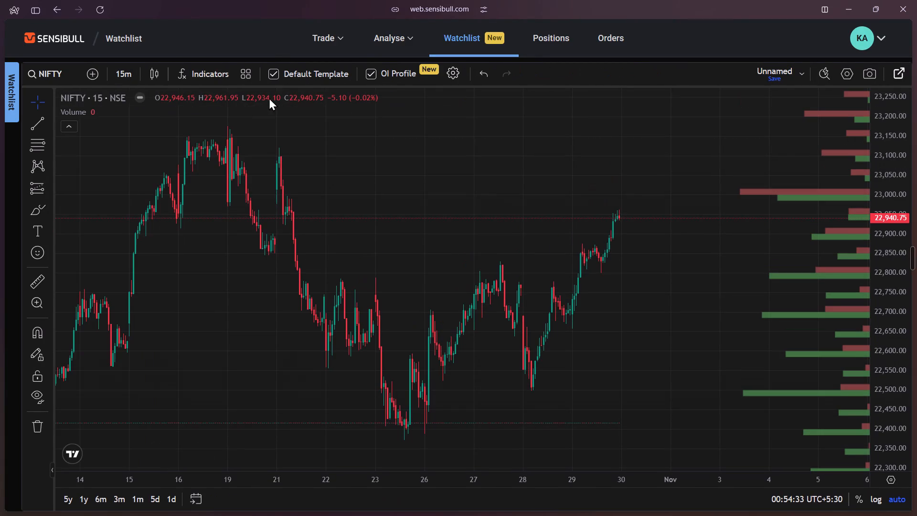
{"action": "left_click", "coordinate": [130, 80]}
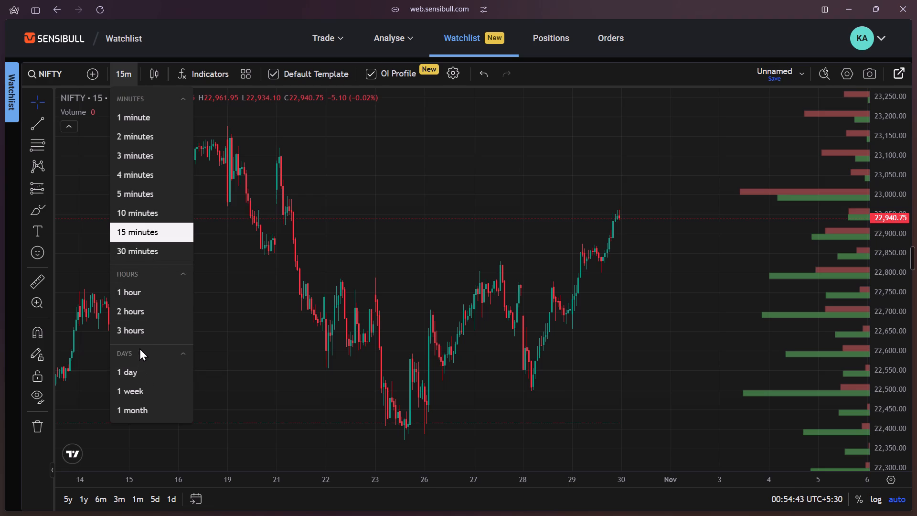
{"action": "left_click", "coordinate": [142, 329]}
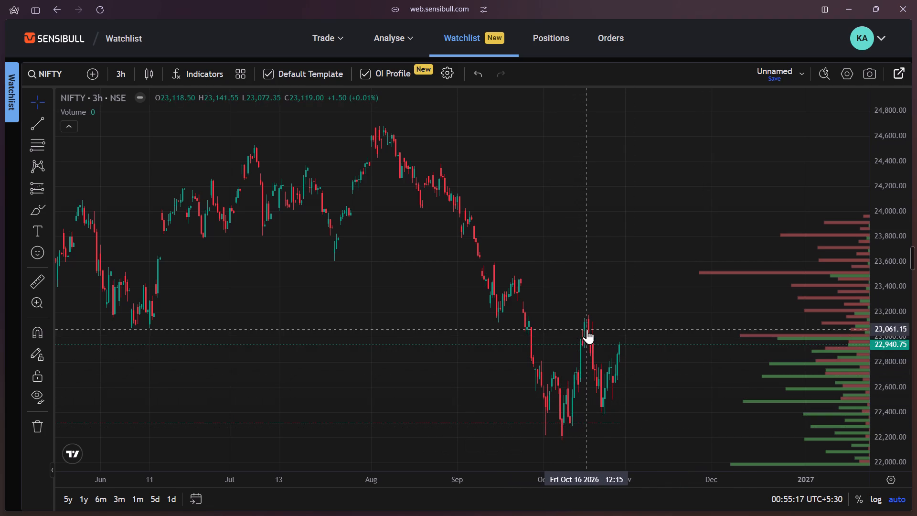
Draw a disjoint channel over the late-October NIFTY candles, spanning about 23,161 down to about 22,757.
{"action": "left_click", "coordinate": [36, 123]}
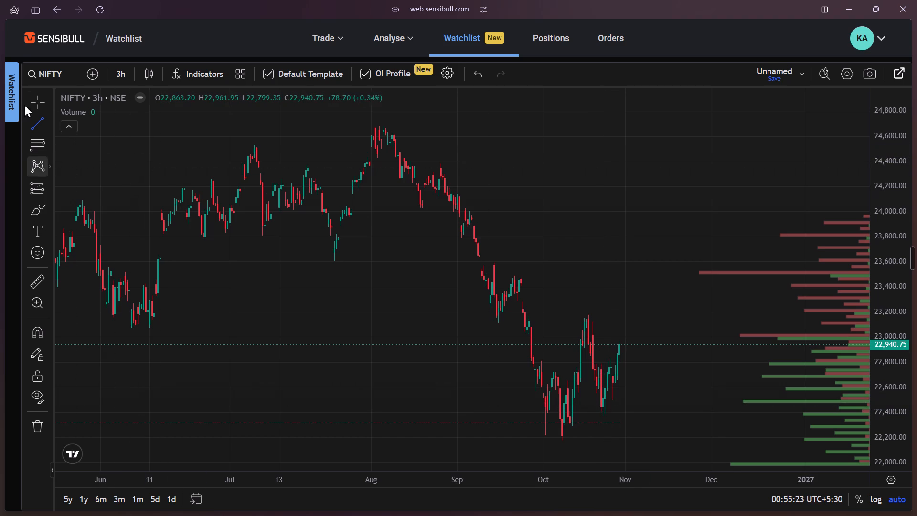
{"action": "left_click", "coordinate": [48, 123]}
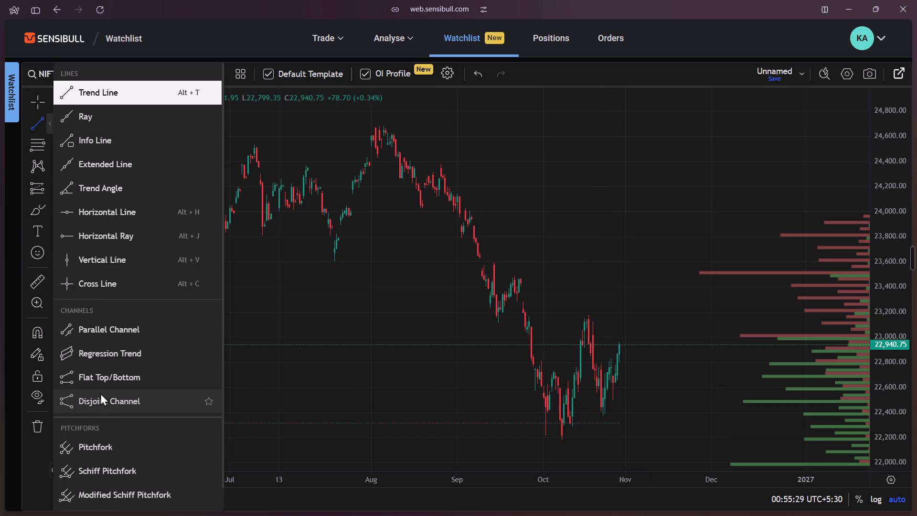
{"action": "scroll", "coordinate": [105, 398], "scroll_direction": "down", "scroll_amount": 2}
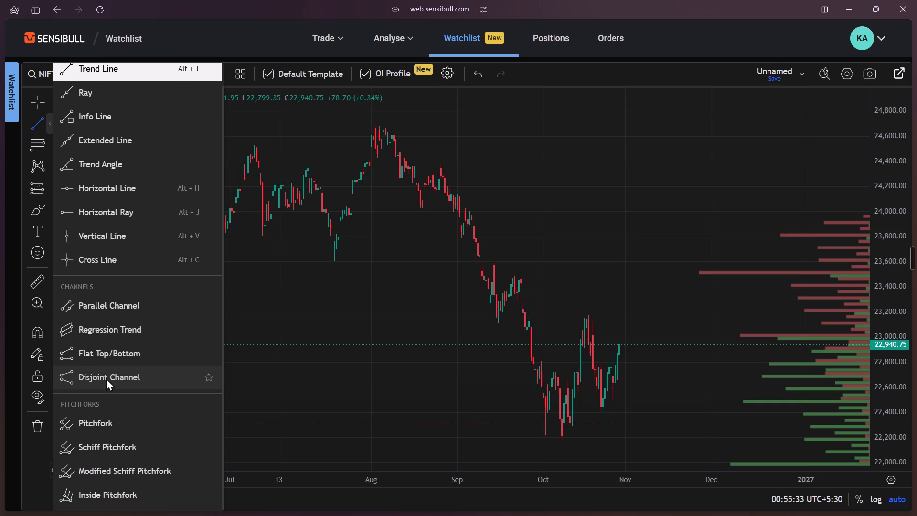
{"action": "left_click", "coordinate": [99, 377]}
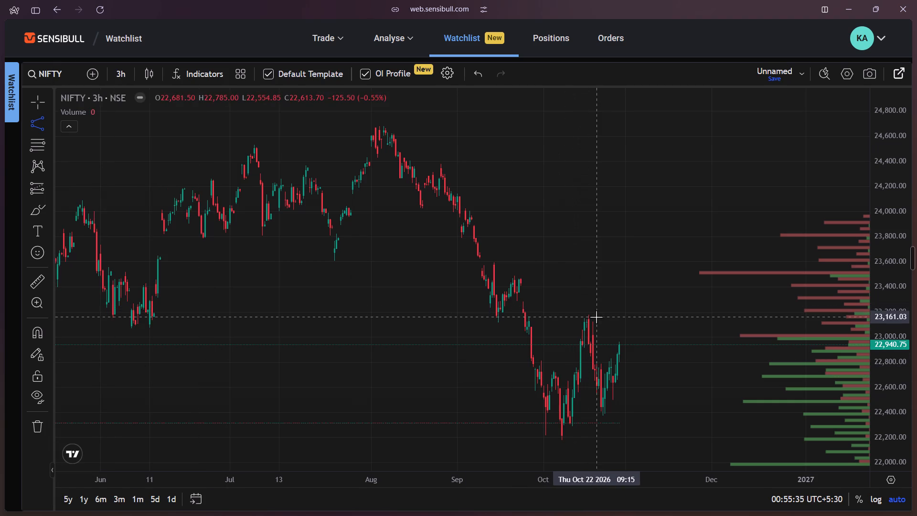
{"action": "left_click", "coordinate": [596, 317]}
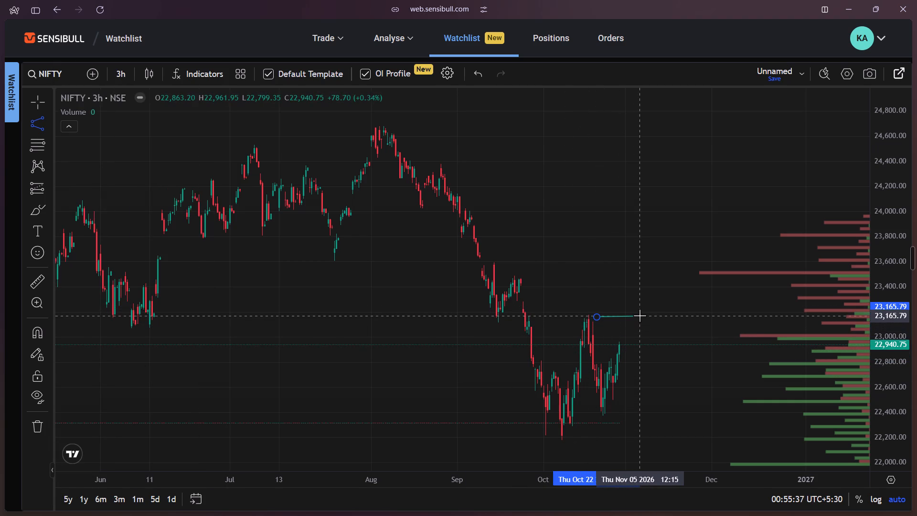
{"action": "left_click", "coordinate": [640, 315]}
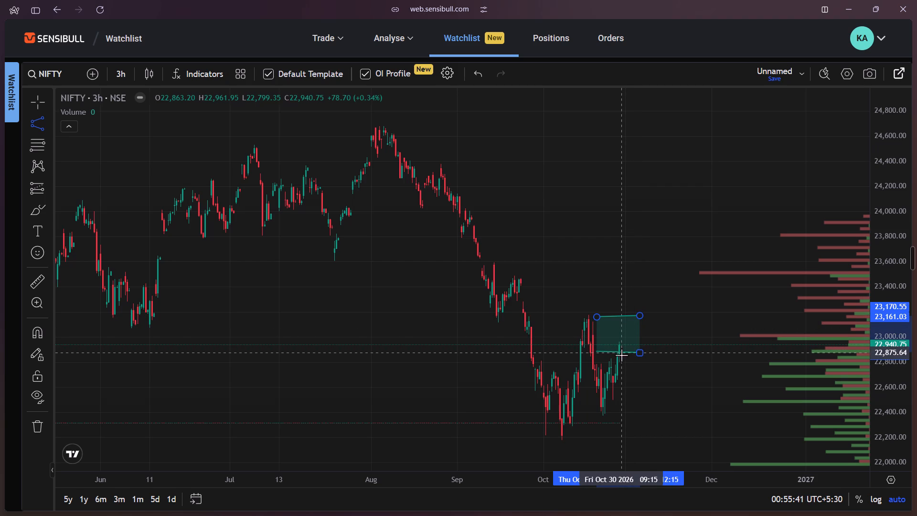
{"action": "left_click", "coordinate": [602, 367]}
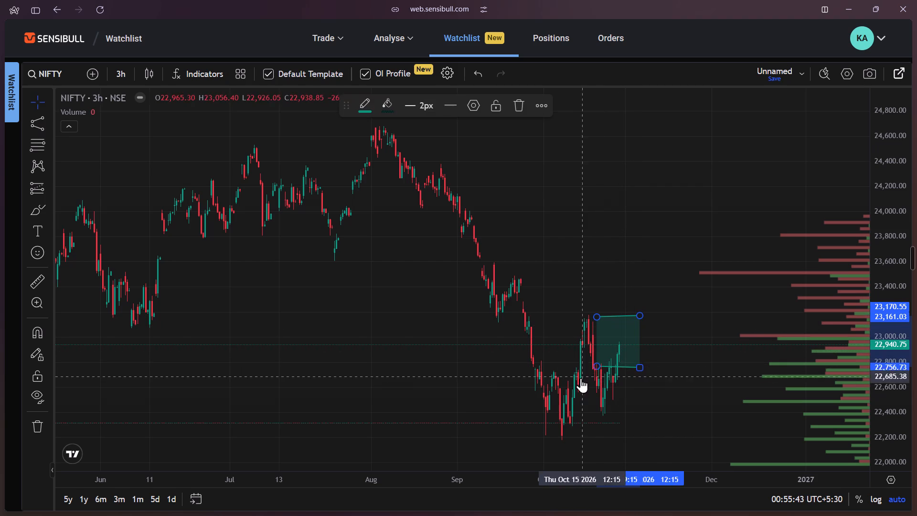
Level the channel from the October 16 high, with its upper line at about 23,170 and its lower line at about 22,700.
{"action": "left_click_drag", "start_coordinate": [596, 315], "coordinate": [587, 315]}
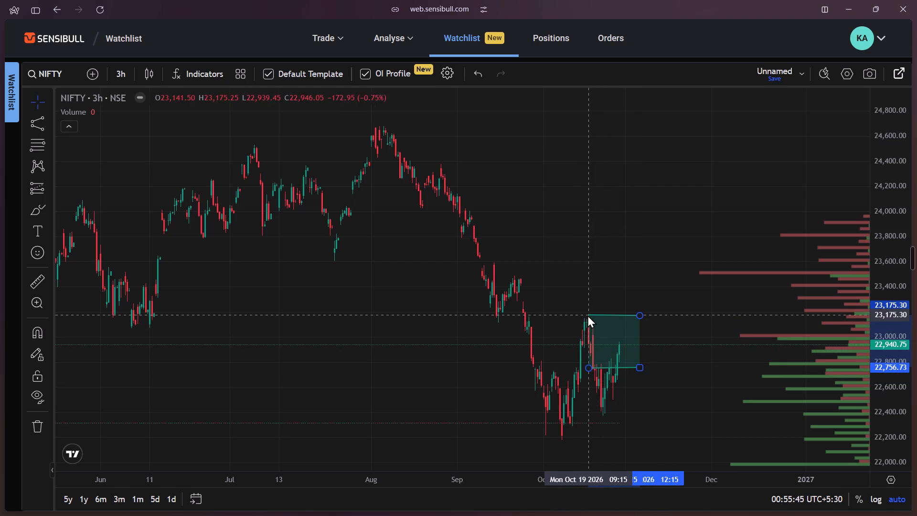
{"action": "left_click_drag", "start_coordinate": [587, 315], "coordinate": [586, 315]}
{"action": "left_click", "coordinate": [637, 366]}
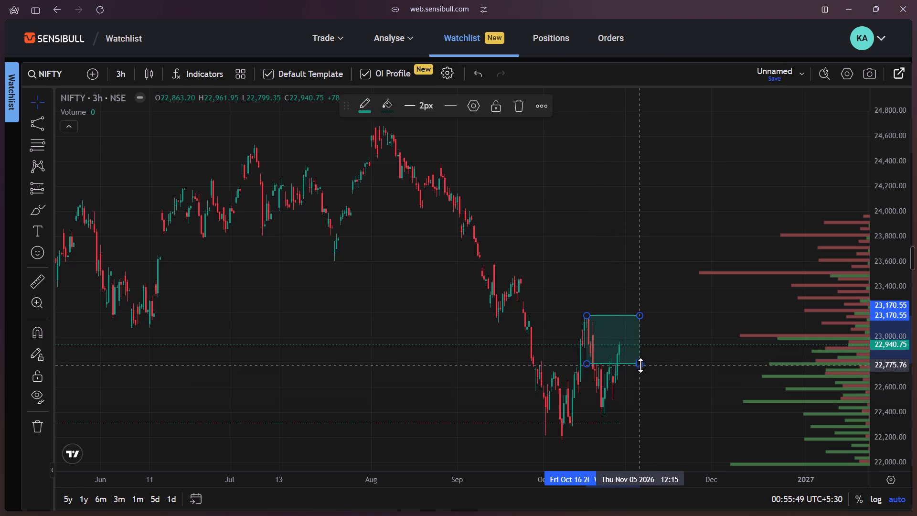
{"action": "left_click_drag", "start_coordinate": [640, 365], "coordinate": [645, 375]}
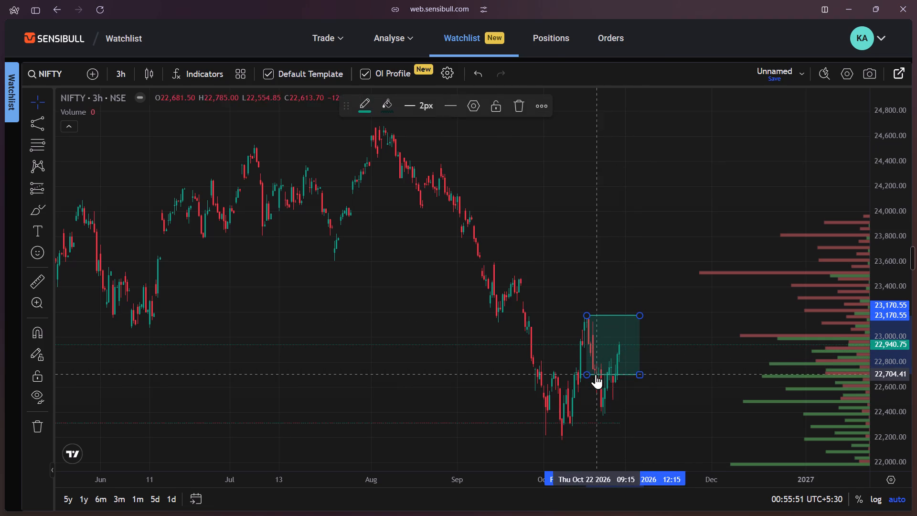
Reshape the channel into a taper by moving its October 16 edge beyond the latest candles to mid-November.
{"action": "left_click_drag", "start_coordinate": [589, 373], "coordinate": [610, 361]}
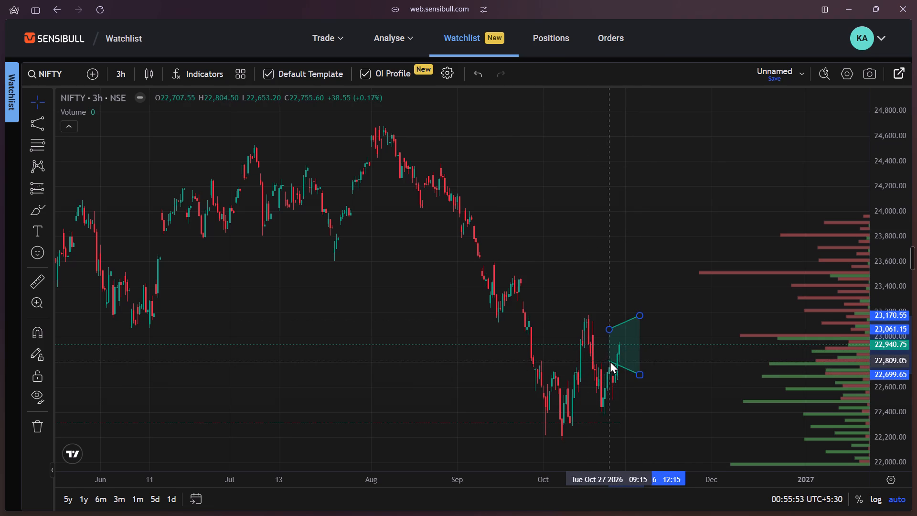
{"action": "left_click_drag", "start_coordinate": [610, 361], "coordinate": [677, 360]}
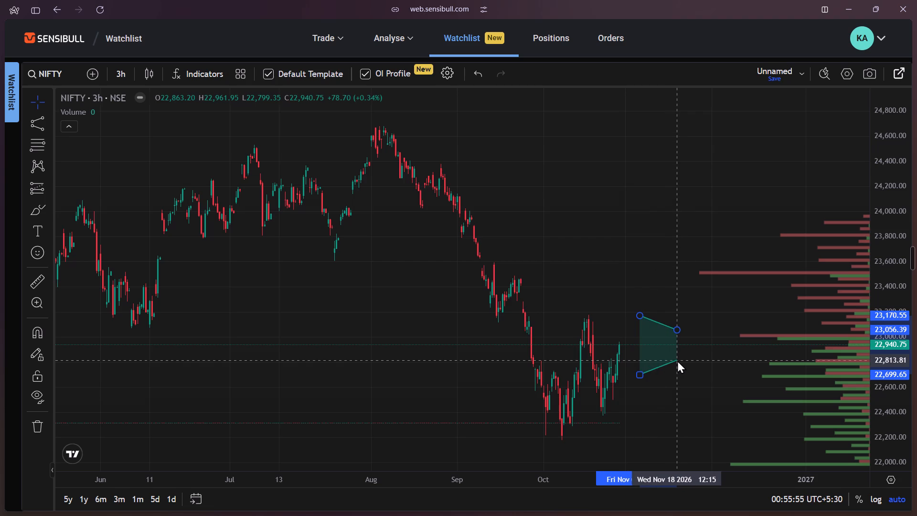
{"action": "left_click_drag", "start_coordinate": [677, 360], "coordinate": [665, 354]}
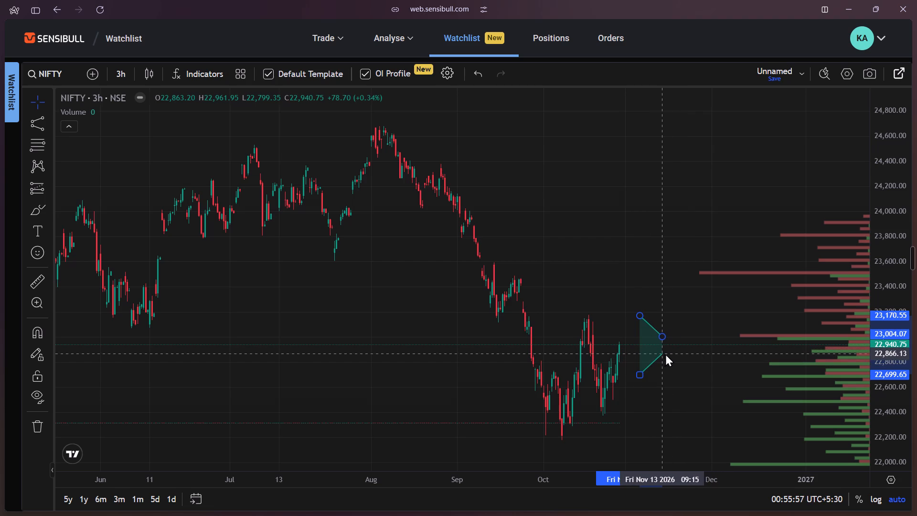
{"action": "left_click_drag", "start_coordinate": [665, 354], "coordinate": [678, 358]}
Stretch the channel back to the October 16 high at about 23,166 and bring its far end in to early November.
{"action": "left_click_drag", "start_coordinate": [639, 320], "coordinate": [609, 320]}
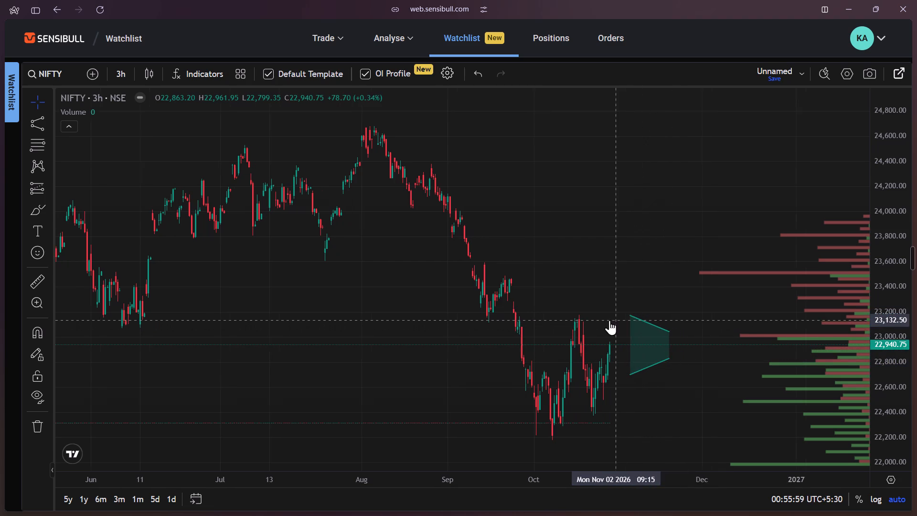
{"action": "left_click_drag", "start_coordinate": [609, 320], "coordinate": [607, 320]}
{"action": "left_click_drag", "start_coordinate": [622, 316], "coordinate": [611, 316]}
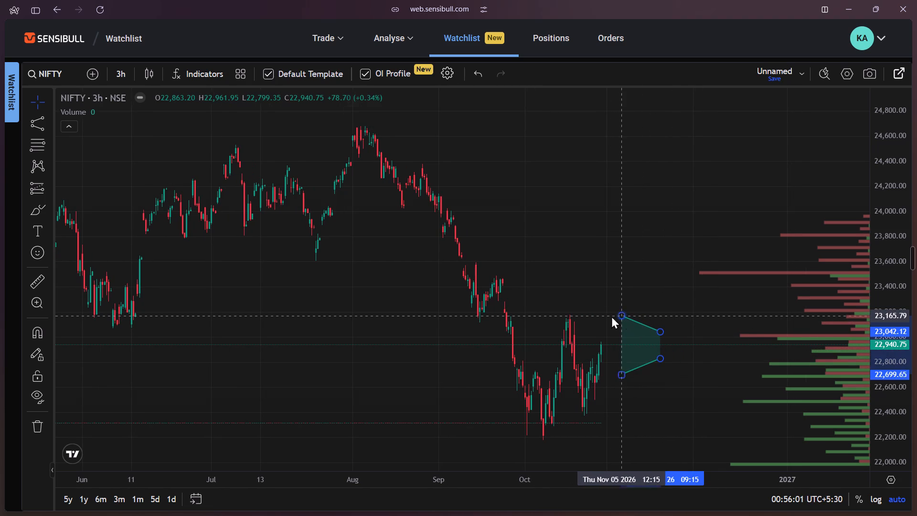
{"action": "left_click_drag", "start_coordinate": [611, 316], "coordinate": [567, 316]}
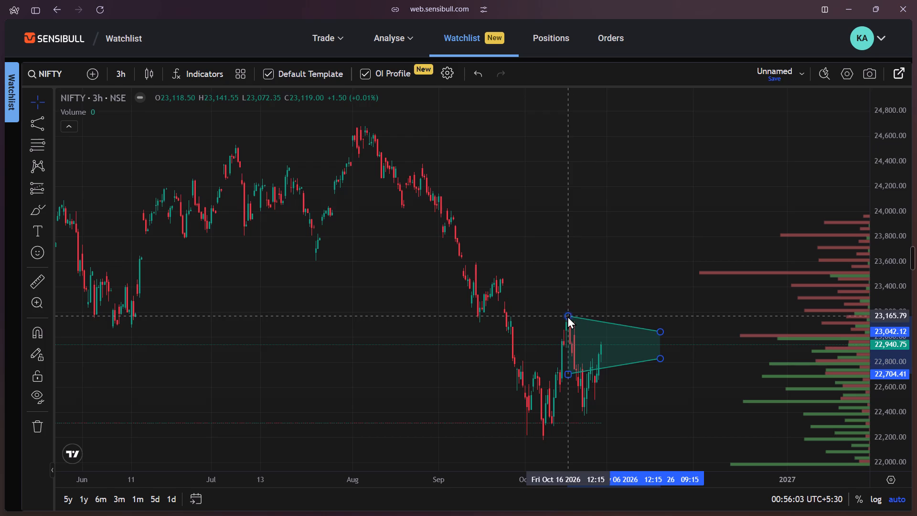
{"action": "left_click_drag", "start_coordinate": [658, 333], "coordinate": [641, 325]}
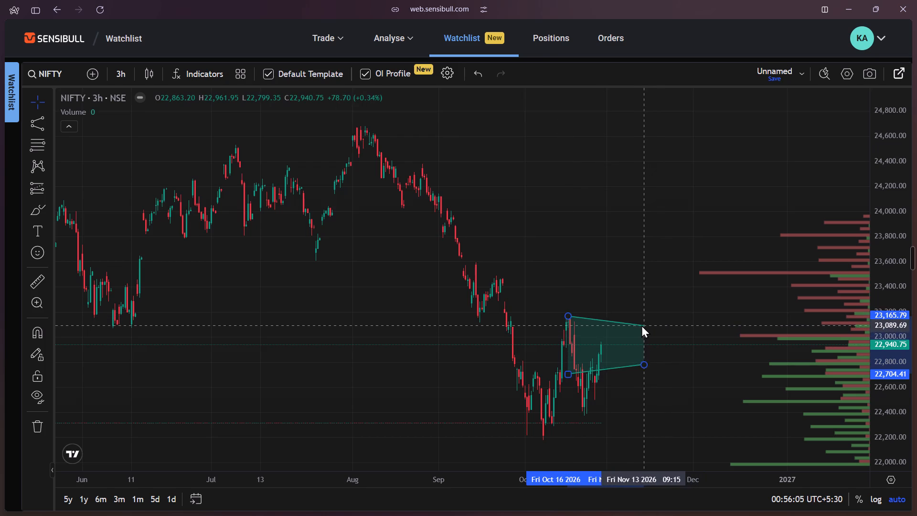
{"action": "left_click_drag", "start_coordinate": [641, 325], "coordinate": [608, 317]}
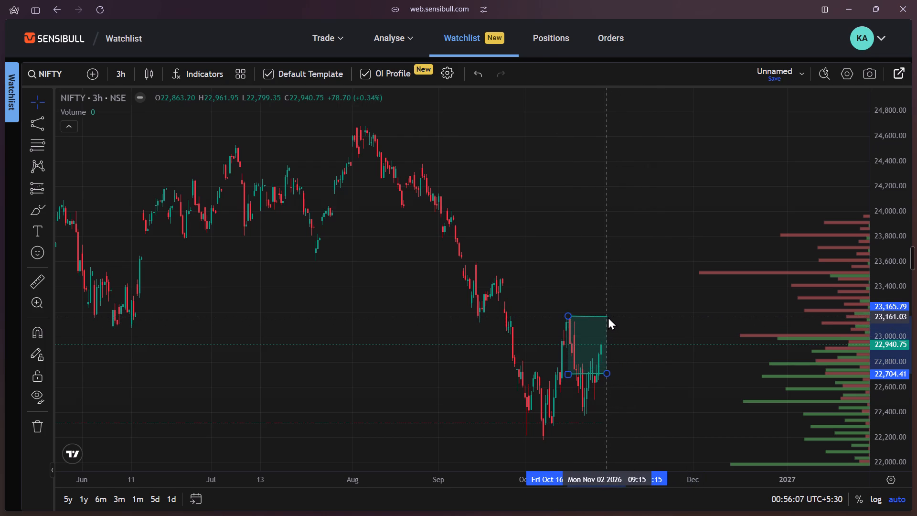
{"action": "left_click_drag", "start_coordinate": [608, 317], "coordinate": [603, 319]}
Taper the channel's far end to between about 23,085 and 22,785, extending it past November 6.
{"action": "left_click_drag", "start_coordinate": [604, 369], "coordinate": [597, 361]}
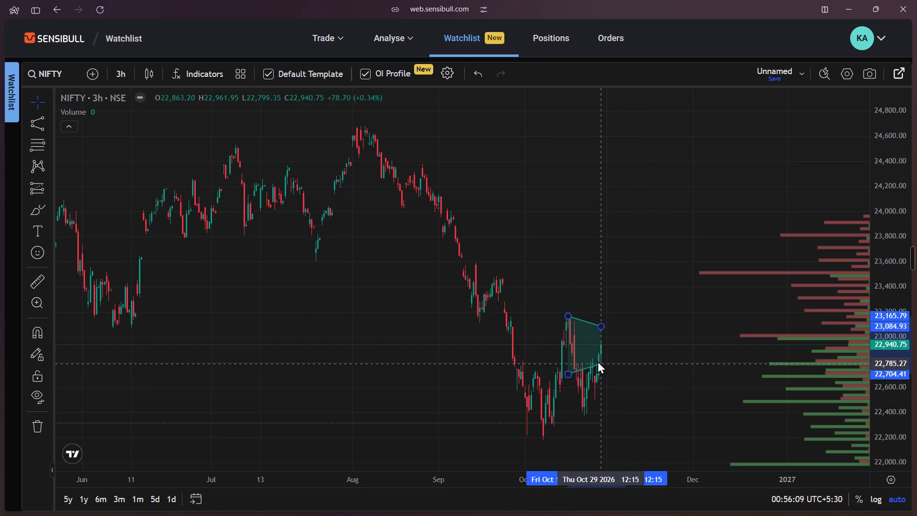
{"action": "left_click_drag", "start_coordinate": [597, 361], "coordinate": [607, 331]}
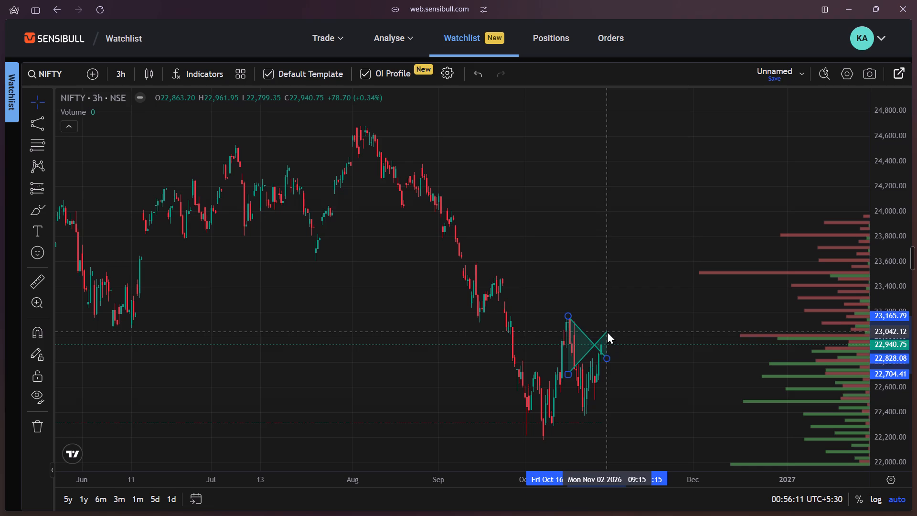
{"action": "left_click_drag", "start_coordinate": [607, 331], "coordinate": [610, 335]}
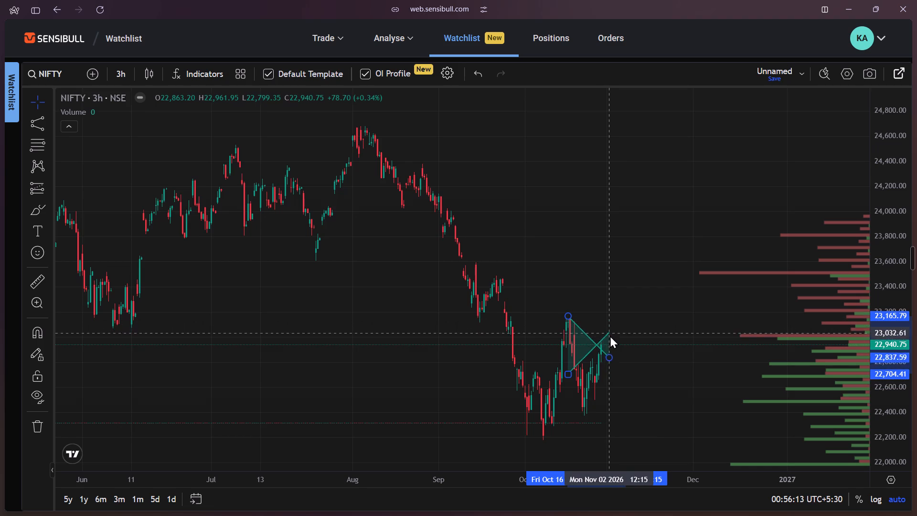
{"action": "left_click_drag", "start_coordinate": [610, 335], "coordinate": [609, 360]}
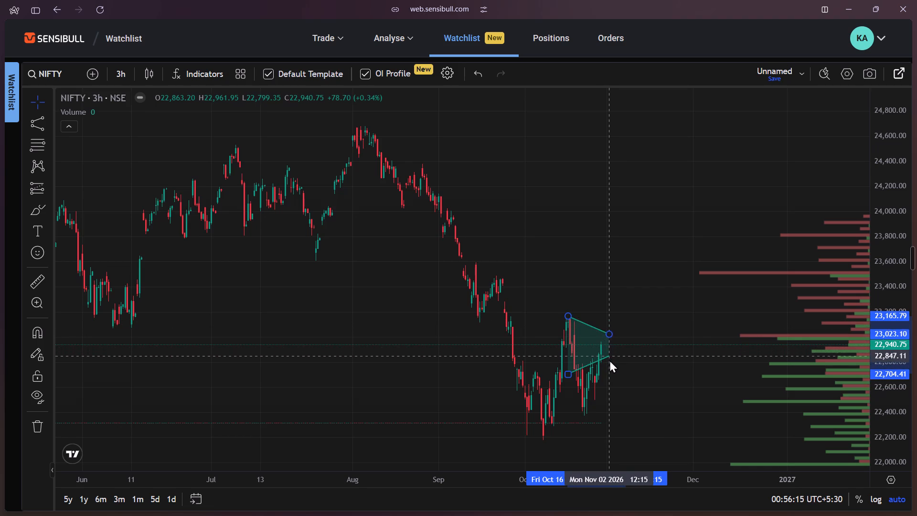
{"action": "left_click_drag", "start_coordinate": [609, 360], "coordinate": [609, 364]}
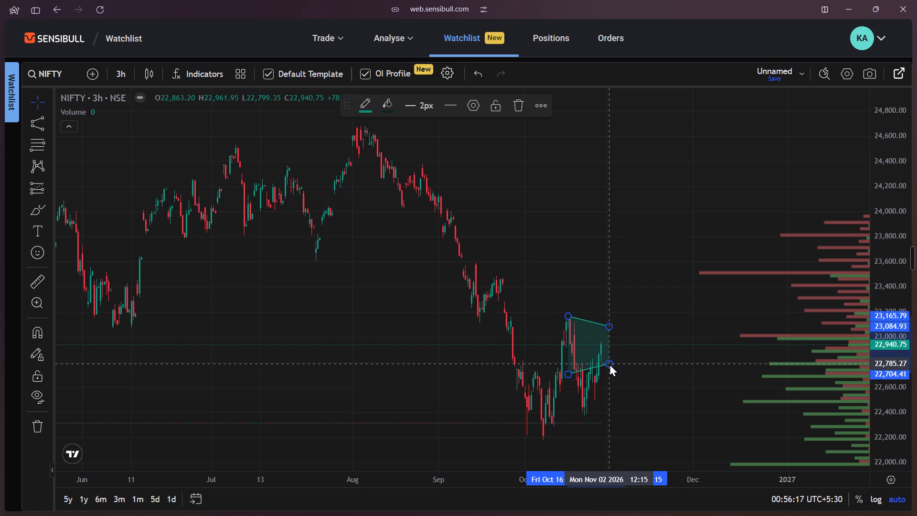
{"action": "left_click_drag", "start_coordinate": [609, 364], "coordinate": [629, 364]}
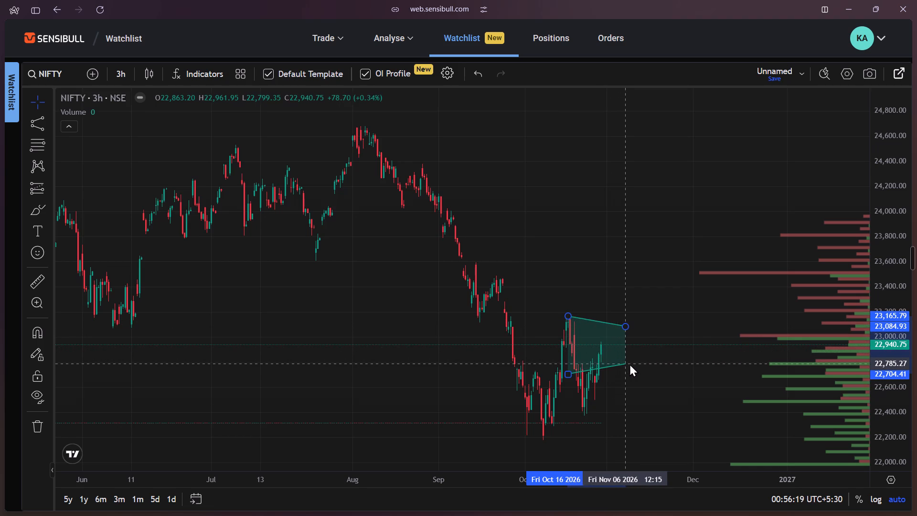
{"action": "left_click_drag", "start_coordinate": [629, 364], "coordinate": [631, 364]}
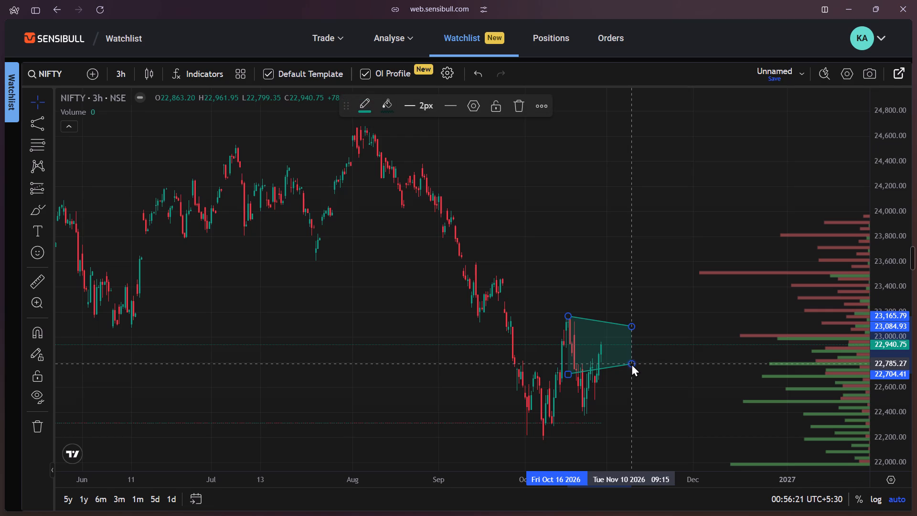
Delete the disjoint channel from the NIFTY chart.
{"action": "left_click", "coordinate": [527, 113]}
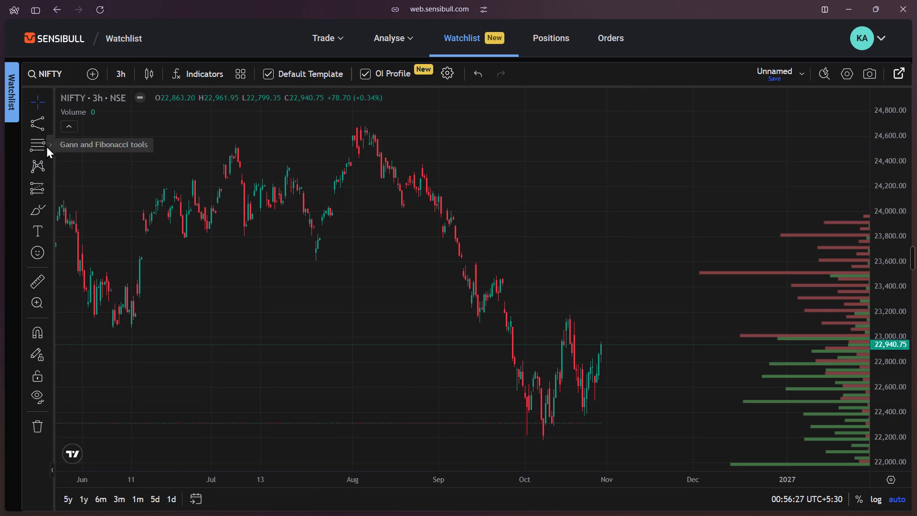
Draw a Schiff pitchfork anchored at about 23,337 on October 12, 23,294 on November 16 and 23,100 on November 4.
{"action": "left_click", "coordinate": [49, 120]}
{"action": "scroll", "coordinate": [148, 360], "scroll_direction": "down", "scroll_amount": 1}
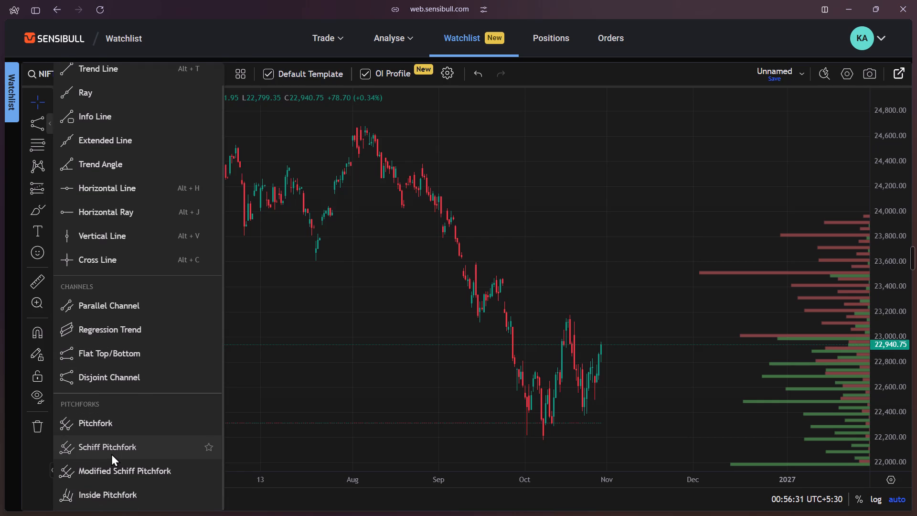
{"action": "left_click", "coordinate": [111, 453]}
{"action": "left_click", "coordinate": [547, 231]}
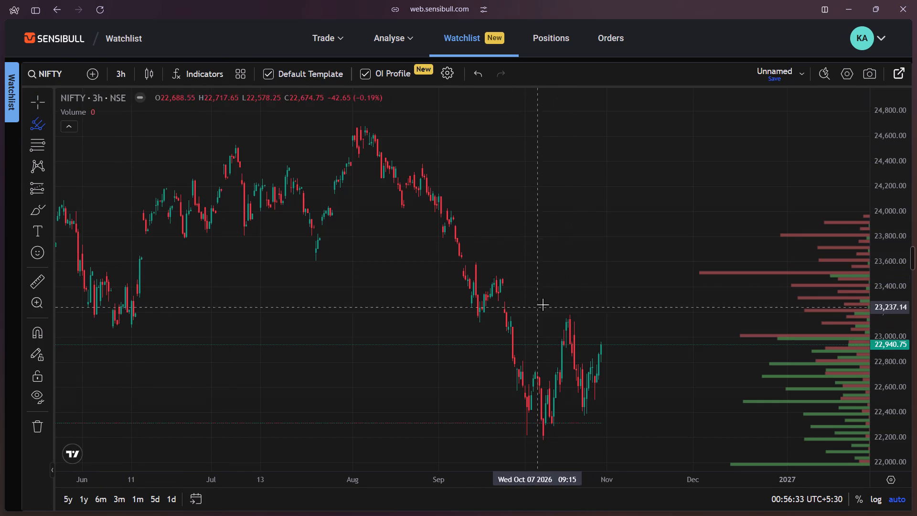
{"action": "left_click", "coordinate": [552, 294]}
{"action": "left_click", "coordinate": [649, 300]}
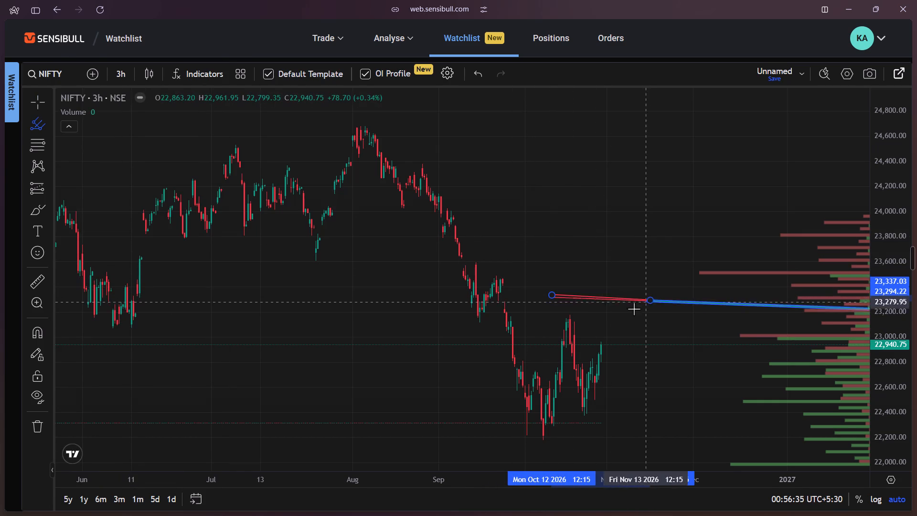
{"action": "left_click", "coordinate": [616, 323]}
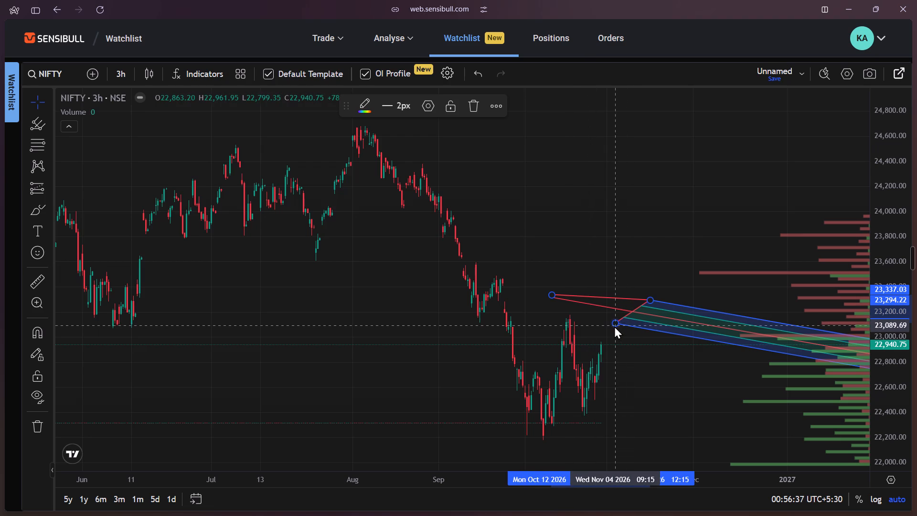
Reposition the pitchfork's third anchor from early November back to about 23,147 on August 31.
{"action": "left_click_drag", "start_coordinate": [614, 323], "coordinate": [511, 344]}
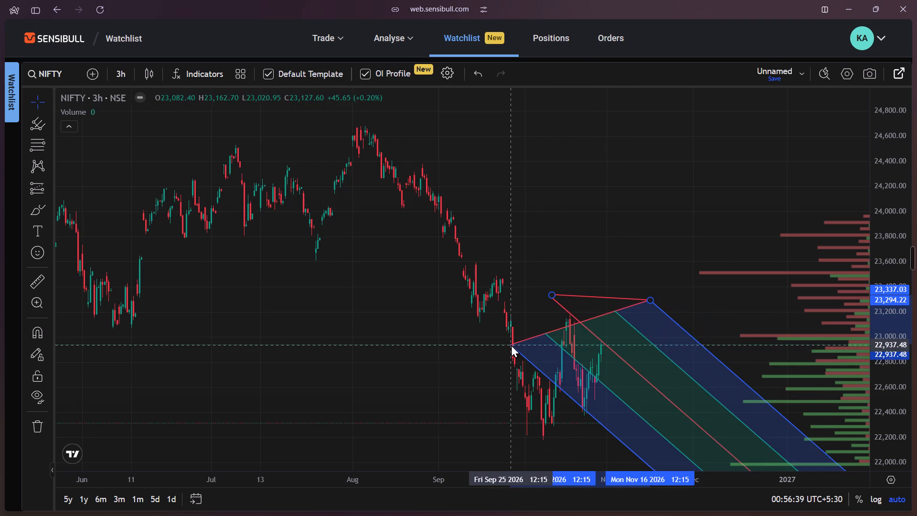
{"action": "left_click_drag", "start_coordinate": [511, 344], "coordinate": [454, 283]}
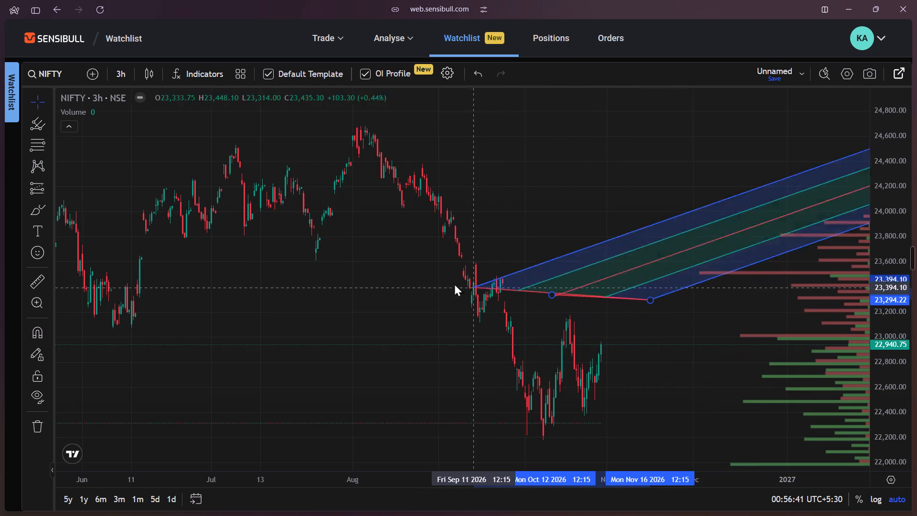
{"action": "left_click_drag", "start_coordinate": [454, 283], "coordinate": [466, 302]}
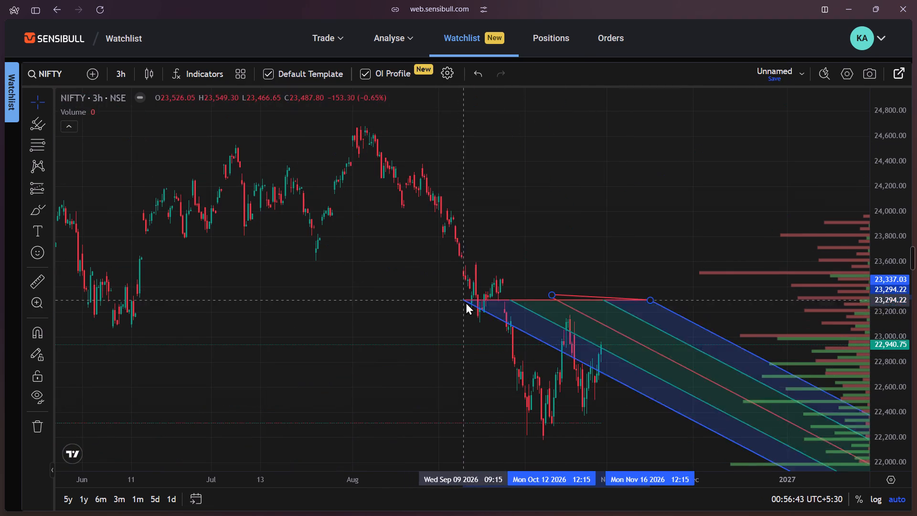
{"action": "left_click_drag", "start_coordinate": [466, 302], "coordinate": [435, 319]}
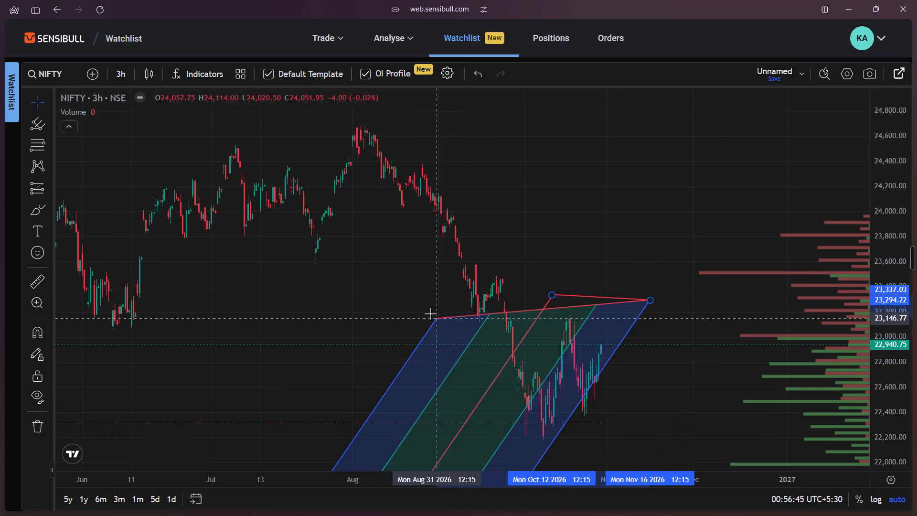
Delete the Schiff pitchfork from the NIFTY chart.
{"action": "left_click", "coordinate": [475, 107]}
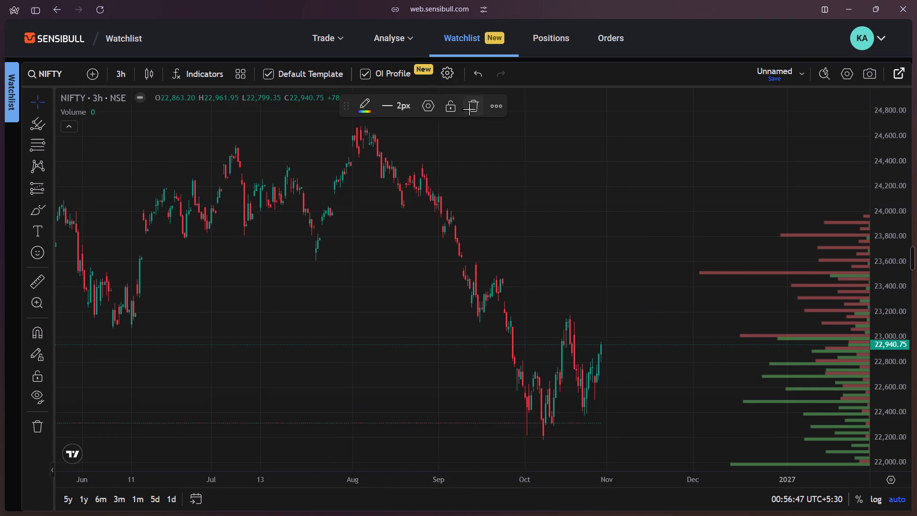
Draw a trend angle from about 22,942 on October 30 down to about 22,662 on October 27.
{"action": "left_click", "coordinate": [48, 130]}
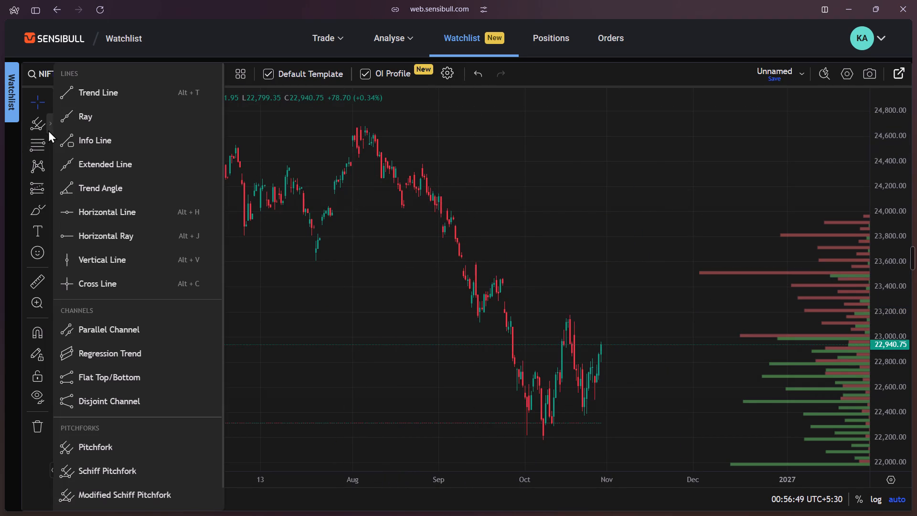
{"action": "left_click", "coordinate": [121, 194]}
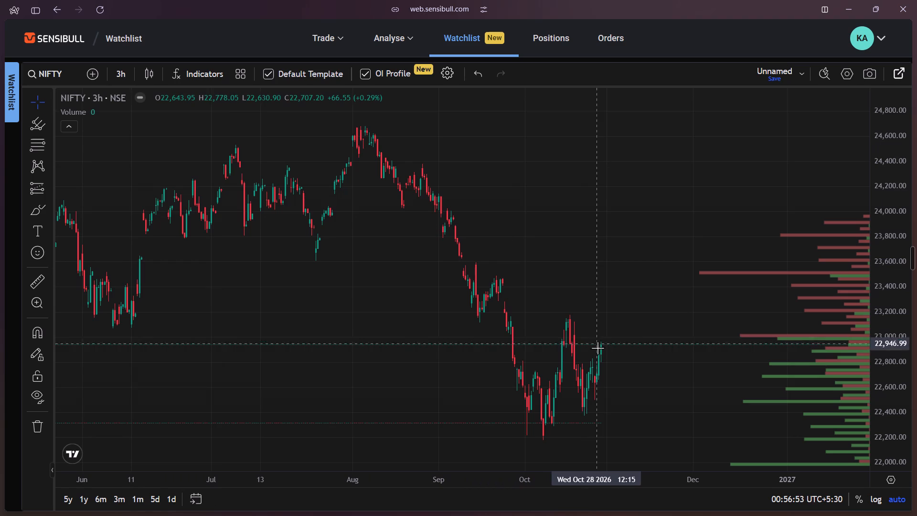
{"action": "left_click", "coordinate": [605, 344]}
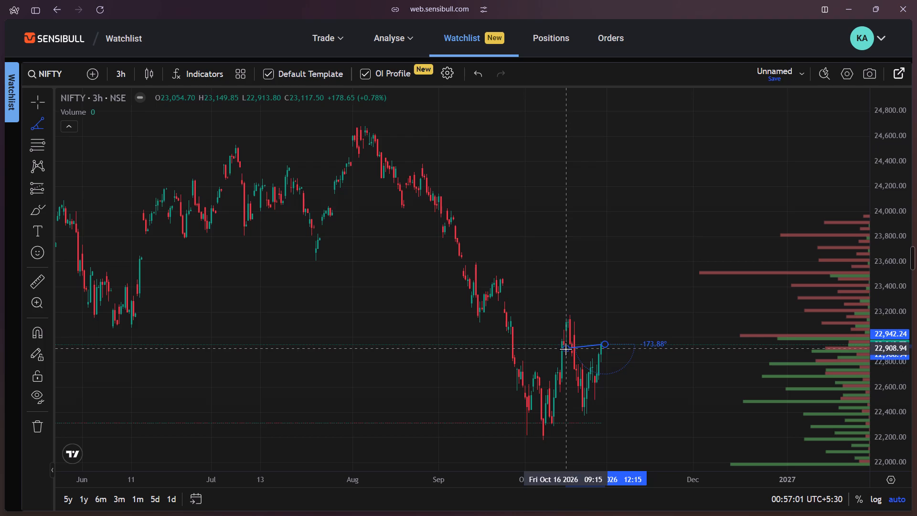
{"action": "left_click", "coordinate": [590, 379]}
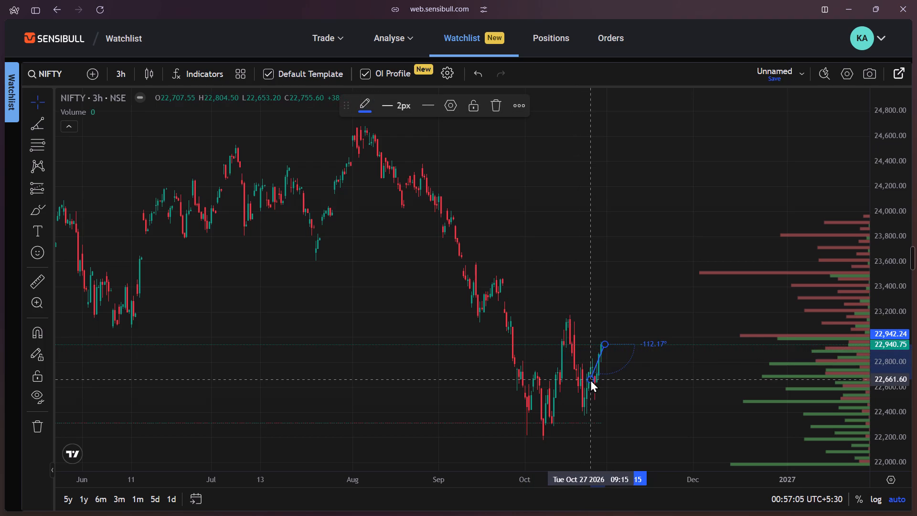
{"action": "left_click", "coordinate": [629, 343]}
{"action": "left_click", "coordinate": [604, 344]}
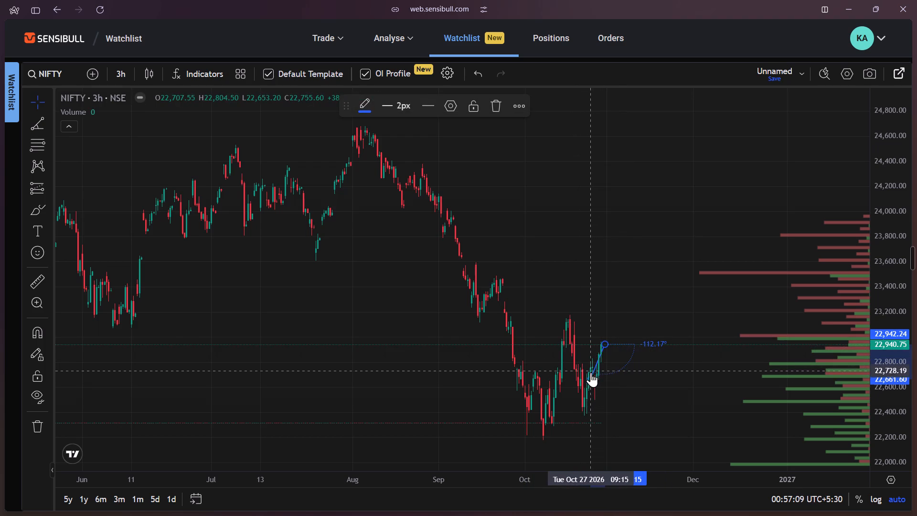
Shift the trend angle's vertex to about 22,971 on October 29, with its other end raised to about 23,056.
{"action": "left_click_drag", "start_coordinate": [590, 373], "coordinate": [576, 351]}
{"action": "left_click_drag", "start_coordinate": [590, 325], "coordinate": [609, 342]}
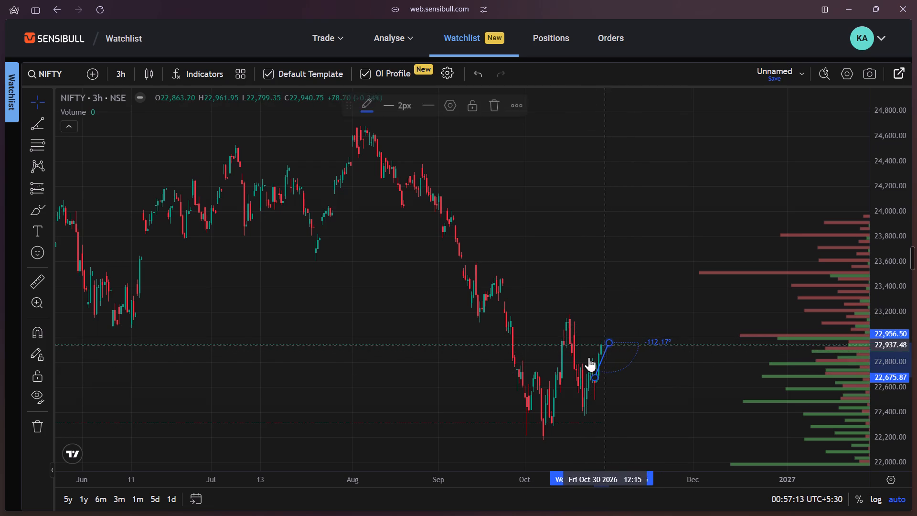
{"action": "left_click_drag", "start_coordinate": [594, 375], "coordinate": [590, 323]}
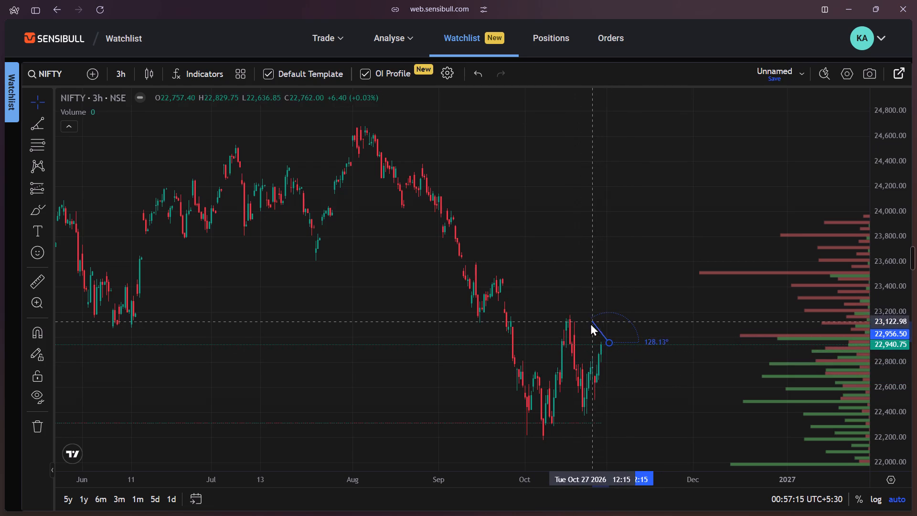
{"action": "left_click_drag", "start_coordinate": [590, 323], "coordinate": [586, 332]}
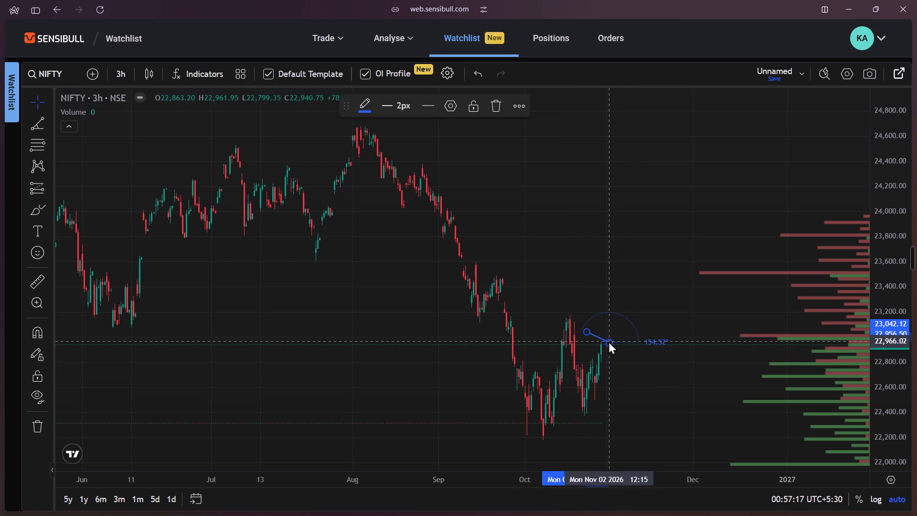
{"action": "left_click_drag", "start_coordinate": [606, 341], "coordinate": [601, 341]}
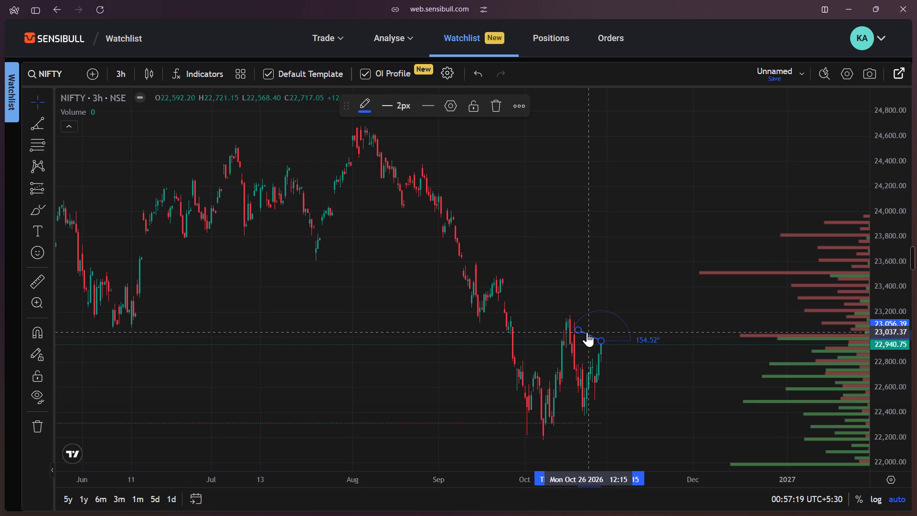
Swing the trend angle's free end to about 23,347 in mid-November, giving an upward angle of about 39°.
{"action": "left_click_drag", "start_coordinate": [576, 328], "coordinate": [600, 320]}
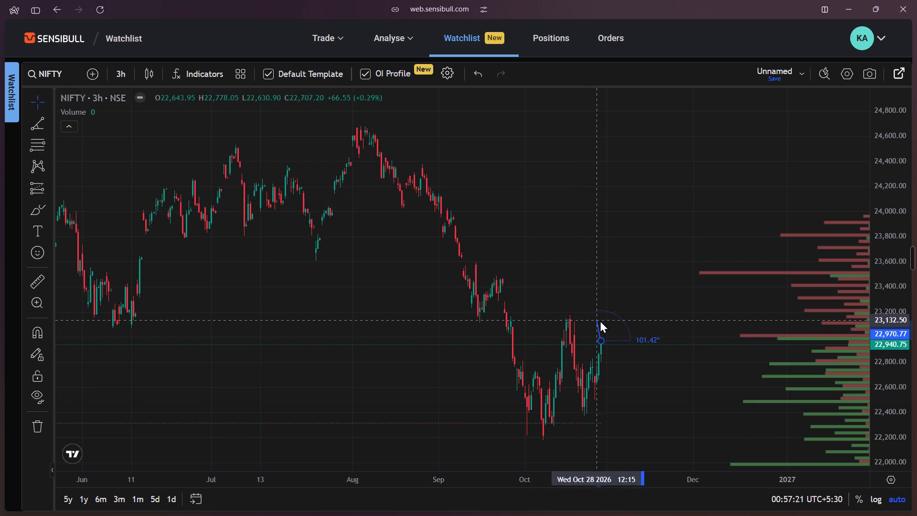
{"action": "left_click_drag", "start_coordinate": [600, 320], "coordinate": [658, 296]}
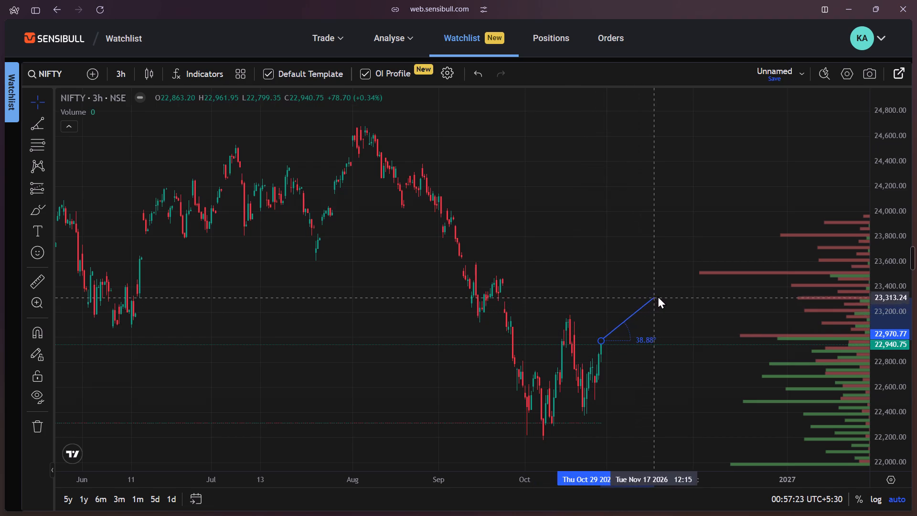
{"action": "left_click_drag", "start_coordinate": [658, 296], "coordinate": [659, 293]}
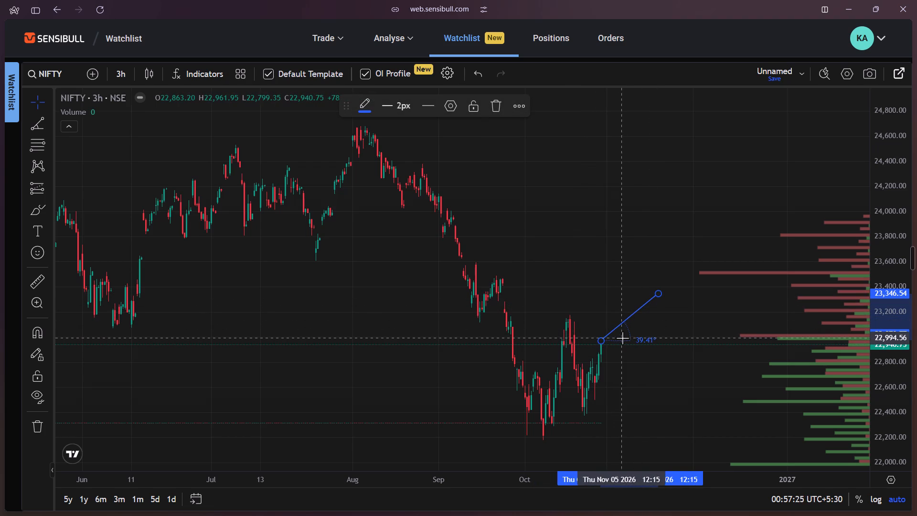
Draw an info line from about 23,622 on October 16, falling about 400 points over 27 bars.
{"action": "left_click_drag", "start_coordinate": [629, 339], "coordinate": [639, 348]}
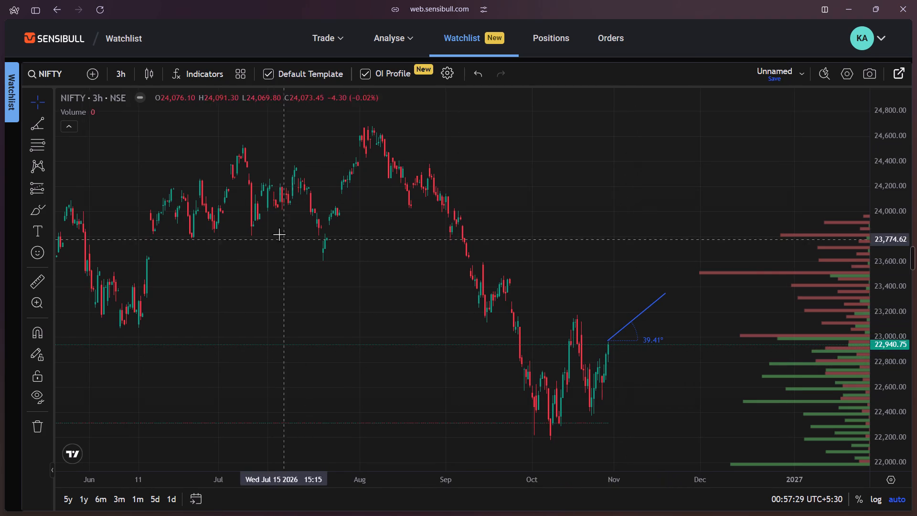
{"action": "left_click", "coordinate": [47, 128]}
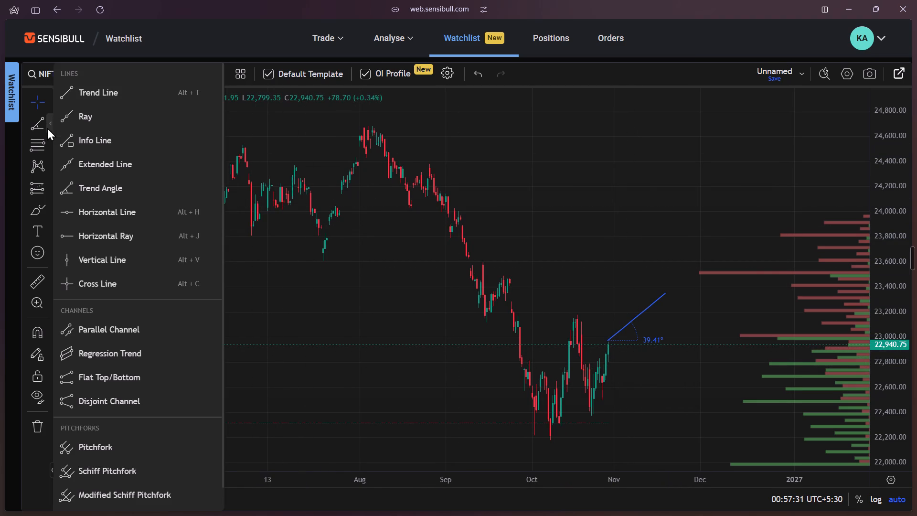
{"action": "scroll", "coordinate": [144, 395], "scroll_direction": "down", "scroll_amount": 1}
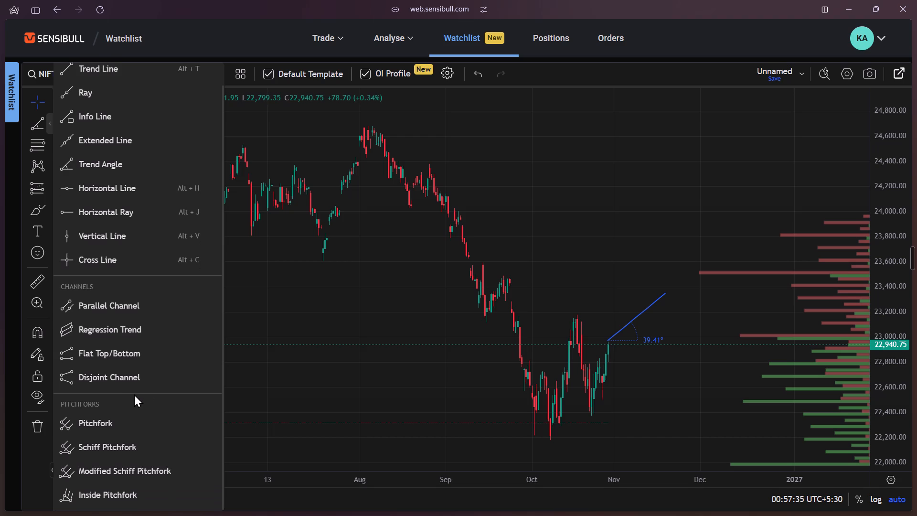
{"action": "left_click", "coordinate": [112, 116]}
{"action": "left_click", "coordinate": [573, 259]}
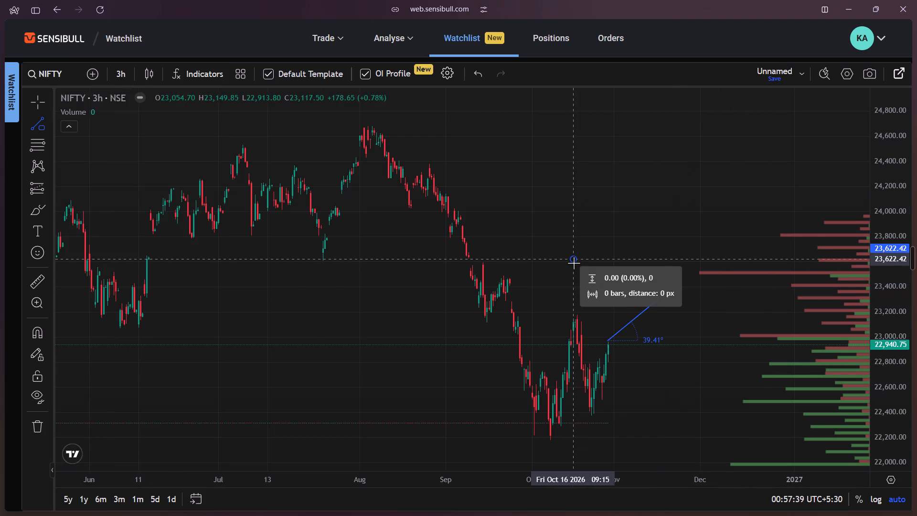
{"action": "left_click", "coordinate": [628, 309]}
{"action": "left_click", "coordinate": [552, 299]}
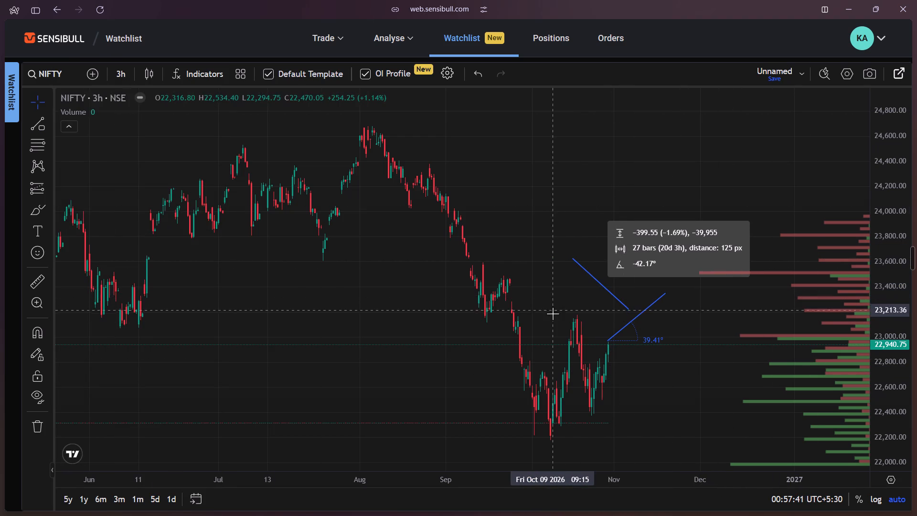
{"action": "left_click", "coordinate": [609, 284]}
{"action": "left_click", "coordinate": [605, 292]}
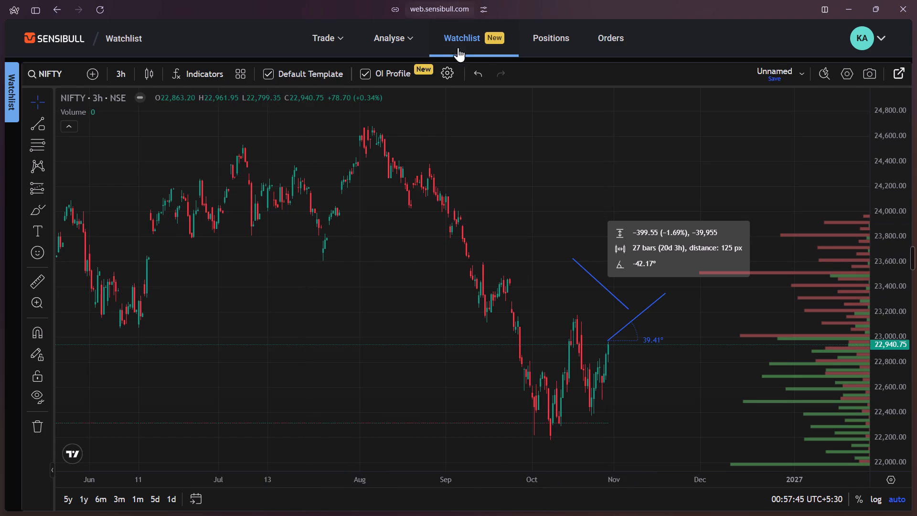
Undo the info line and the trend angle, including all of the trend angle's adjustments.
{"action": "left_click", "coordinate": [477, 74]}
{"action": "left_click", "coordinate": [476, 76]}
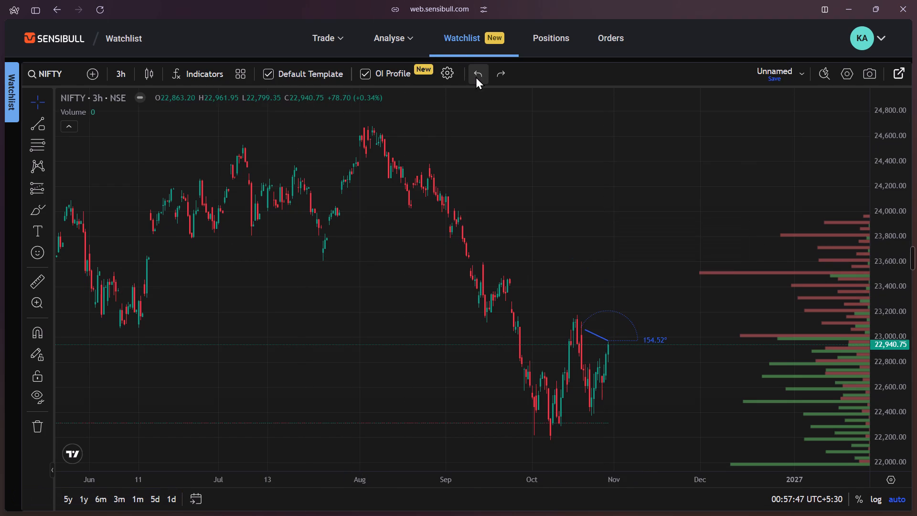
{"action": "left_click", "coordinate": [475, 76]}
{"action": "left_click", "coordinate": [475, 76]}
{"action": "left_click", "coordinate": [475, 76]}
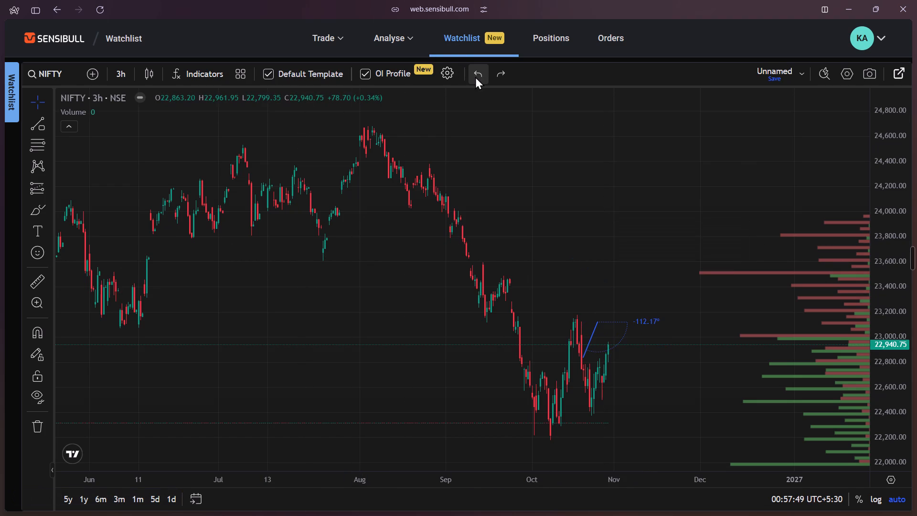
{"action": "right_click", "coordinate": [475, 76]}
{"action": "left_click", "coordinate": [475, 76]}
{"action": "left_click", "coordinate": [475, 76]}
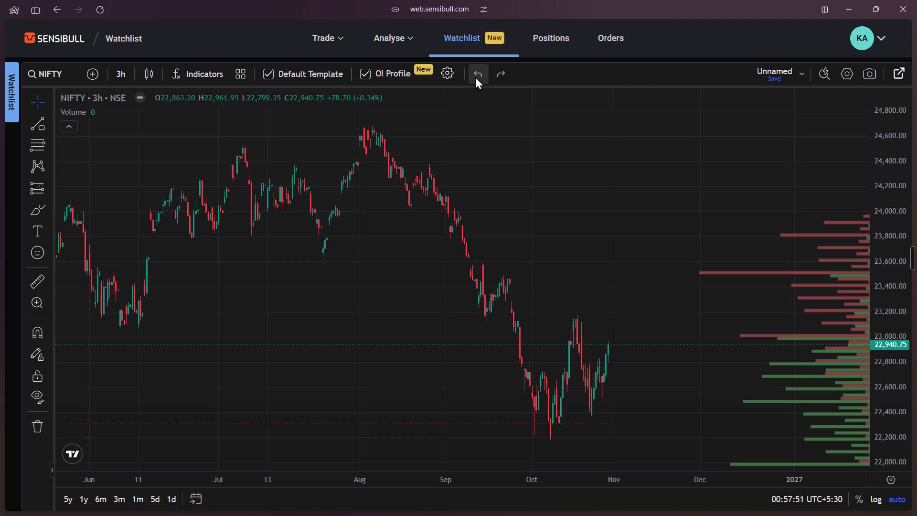
Draw a trend line above the October high, from about 23,194 on October 5 to about 23,180 on November 18.
{"action": "left_click", "coordinate": [46, 122]}
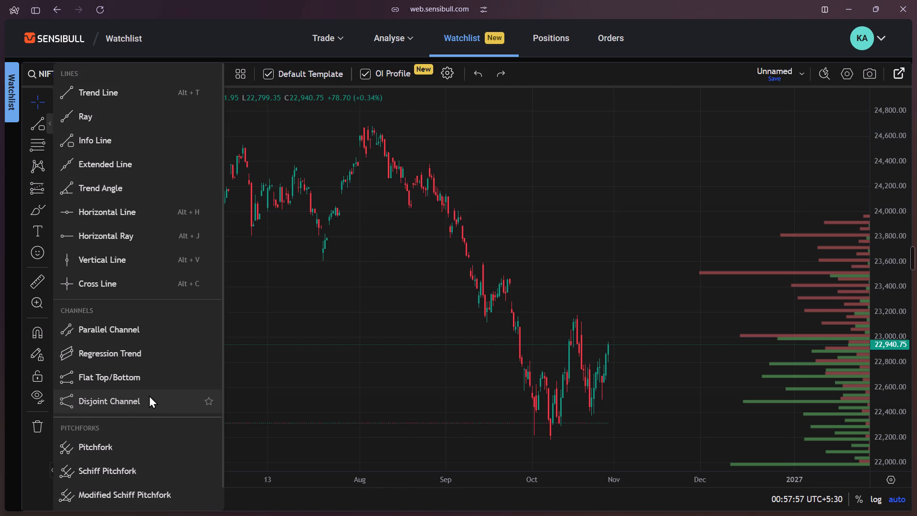
{"action": "scroll", "coordinate": [149, 395], "scroll_direction": "down", "scroll_amount": 2}
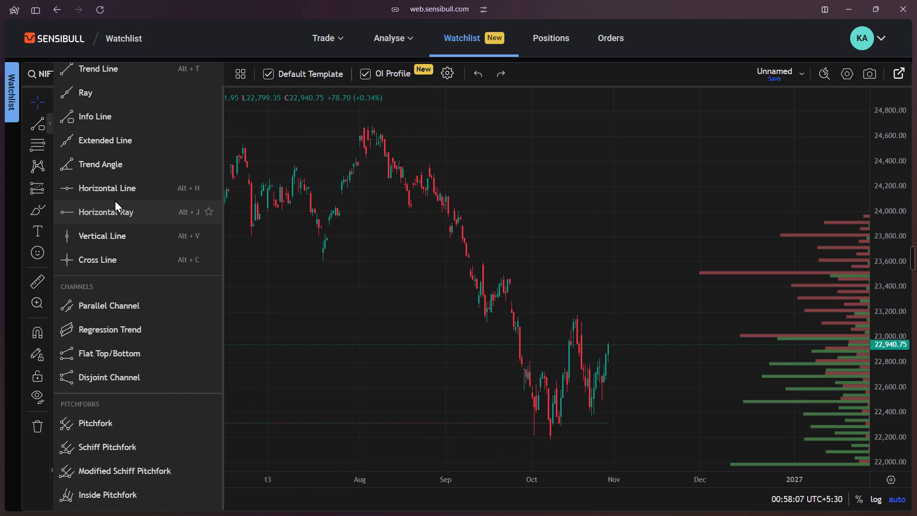
{"action": "scroll", "coordinate": [115, 200], "scroll_direction": "up", "scroll_amount": 2}
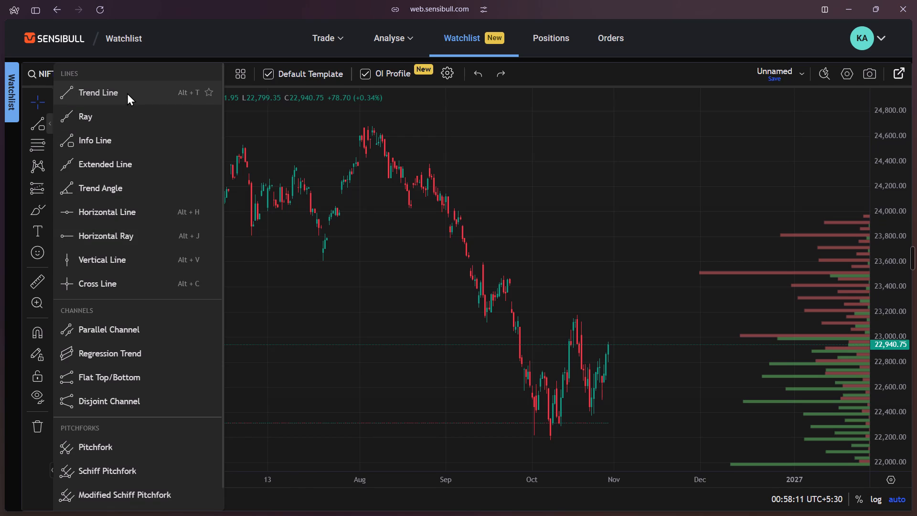
{"action": "left_click", "coordinate": [127, 93]}
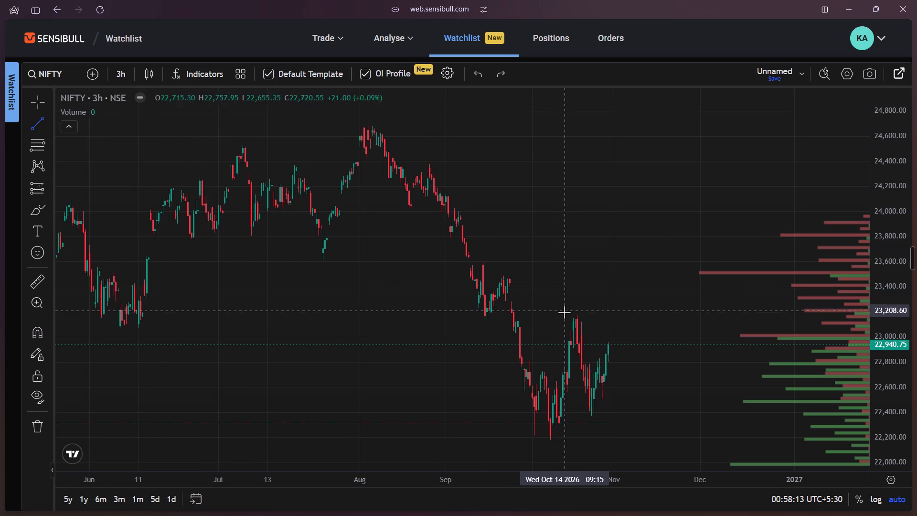
{"action": "left_click", "coordinate": [538, 312]}
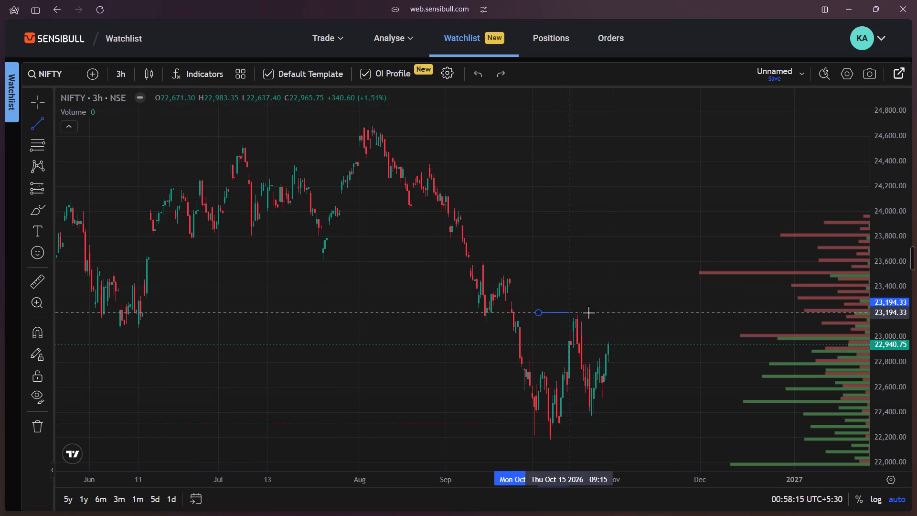
{"action": "left_click", "coordinate": [666, 314]}
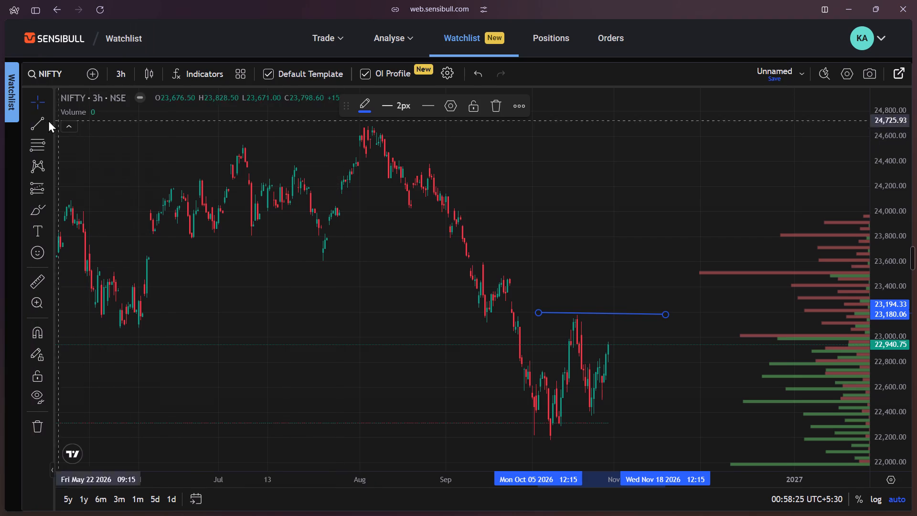
Draw a second trend line from about 23,494 on September 21 to about 23,513 in late November.
{"action": "left_click", "coordinate": [30, 120]}
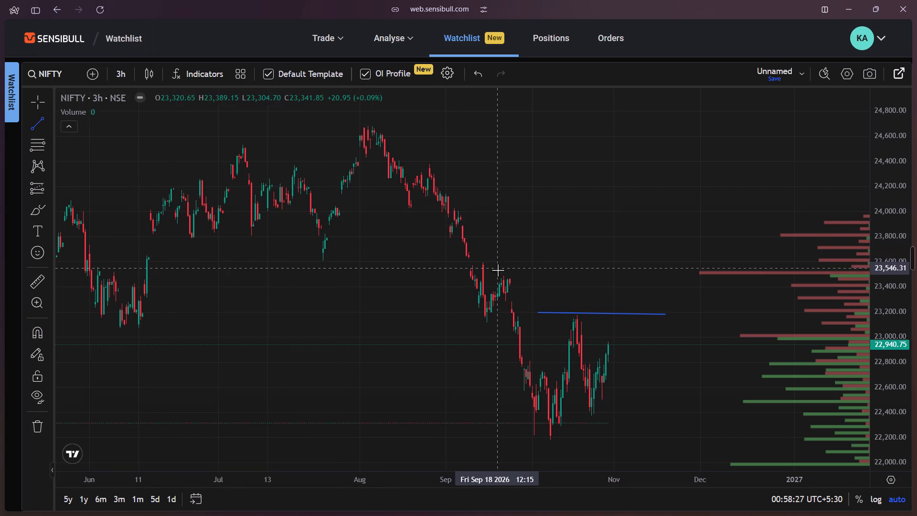
{"action": "left_click", "coordinate": [500, 275]}
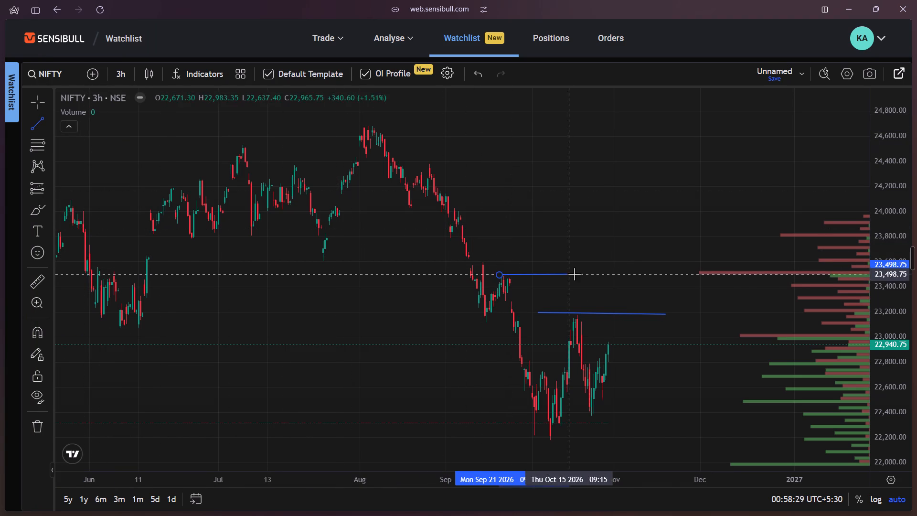
{"action": "left_click", "coordinate": [681, 272]}
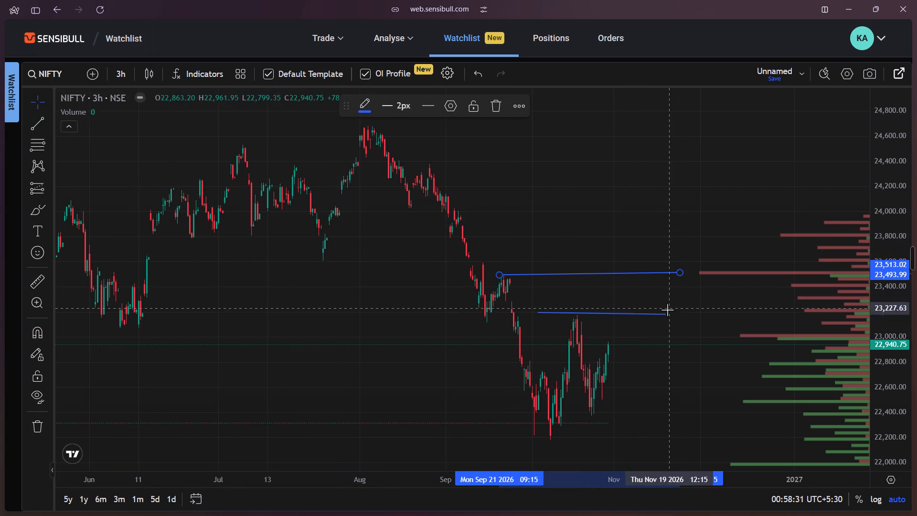
Raise the far end of the lower trend line to about 23,213 on November 19.
{"action": "left_click_drag", "start_coordinate": [665, 313], "coordinate": [669, 307]}
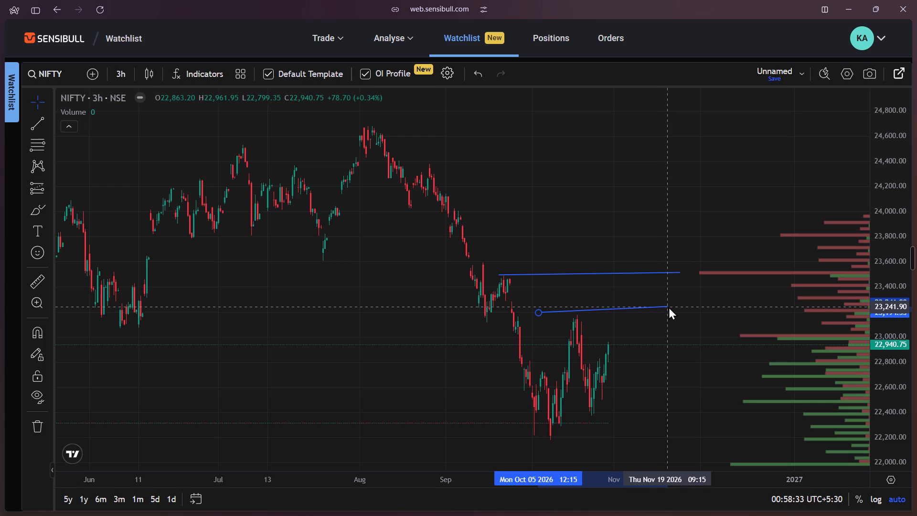
{"action": "left_click_drag", "start_coordinate": [669, 307], "coordinate": [670, 310]}
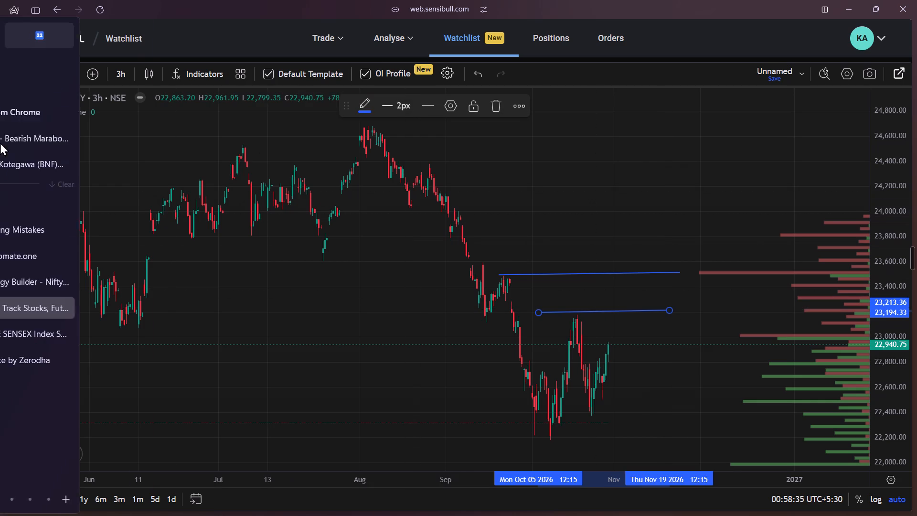
Draw a third trend line from about 24,350 on August 21 to about 24,393 on December 16.
{"action": "left_click", "coordinate": [37, 125]}
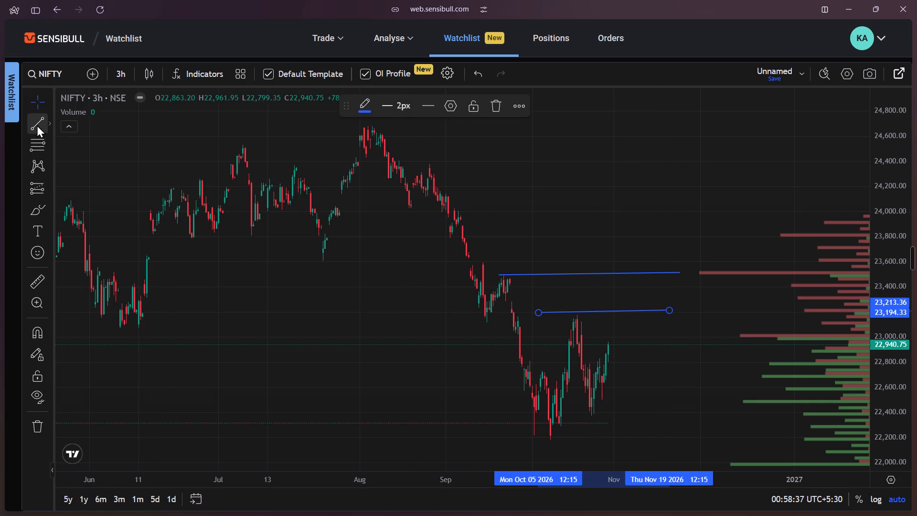
{"action": "left_click", "coordinate": [418, 167]}
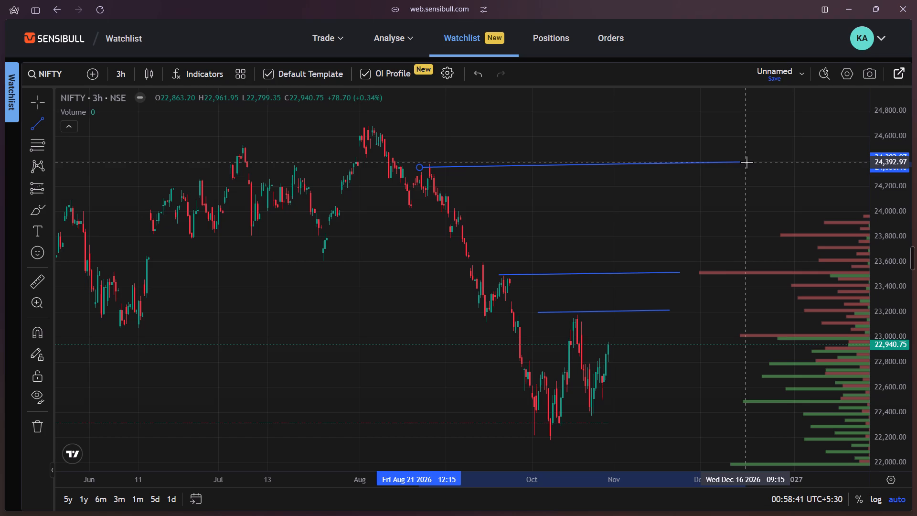
{"action": "left_click", "coordinate": [746, 162]}
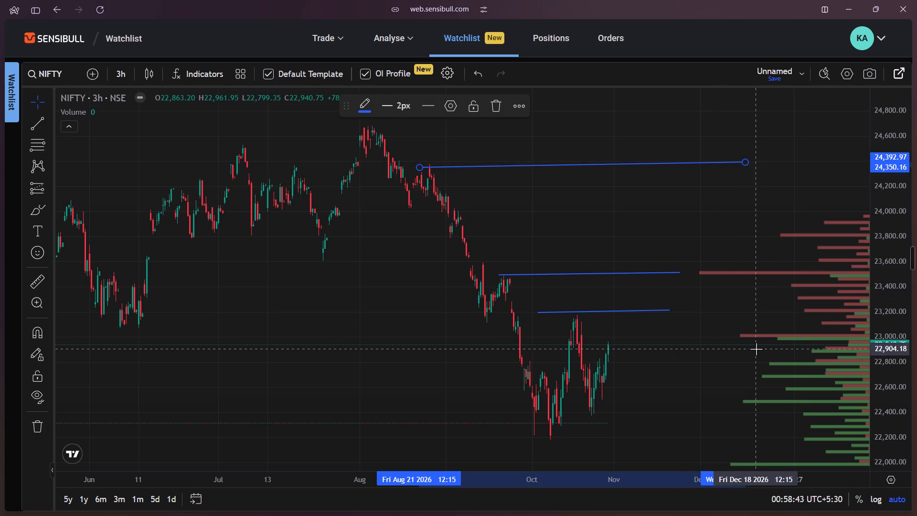
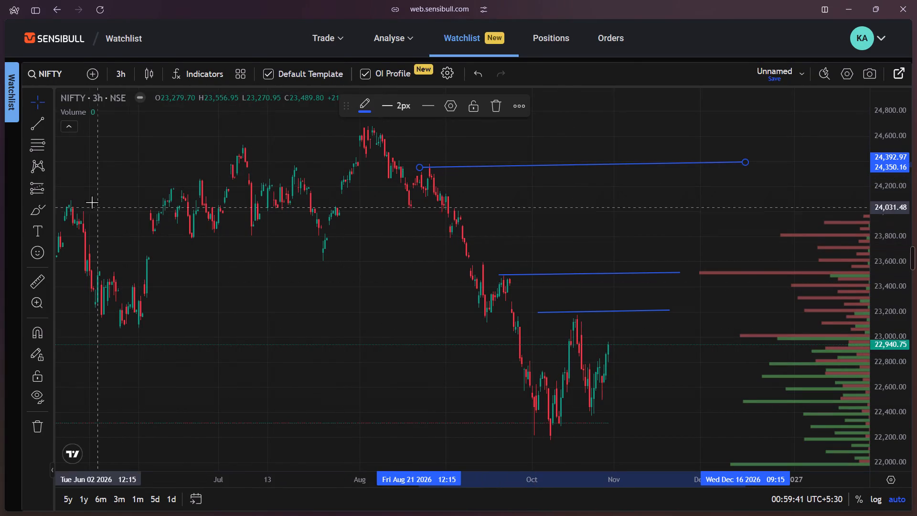
Draw a trend line beneath the late-October low, from about 22,443 on October 19 to about 22,452 in late November.
{"action": "left_click", "coordinate": [31, 120]}
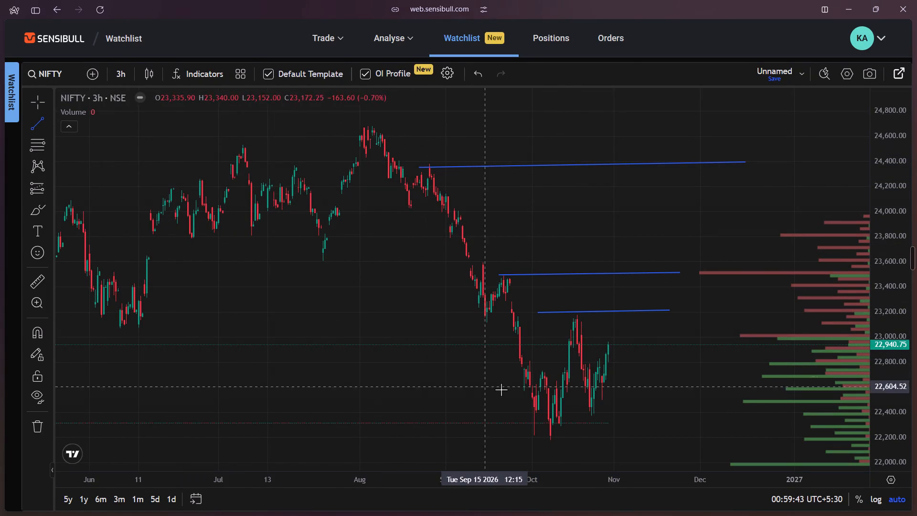
{"action": "left_click", "coordinate": [578, 407]}
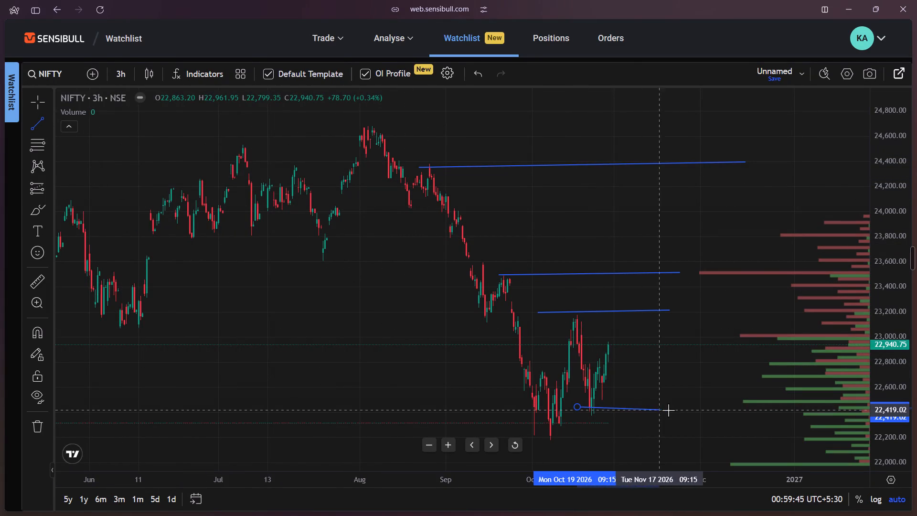
{"action": "left_click", "coordinate": [692, 406]}
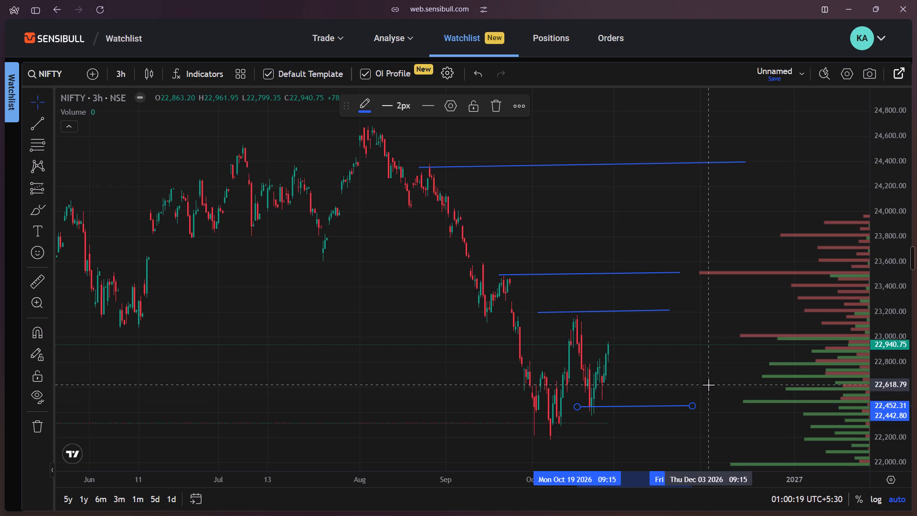
Draw another trend line from about 22,690 on October 28 to about 22,700 on December 8.
{"action": "left_click_drag", "start_coordinate": [415, 318], "coordinate": [415, 386]}
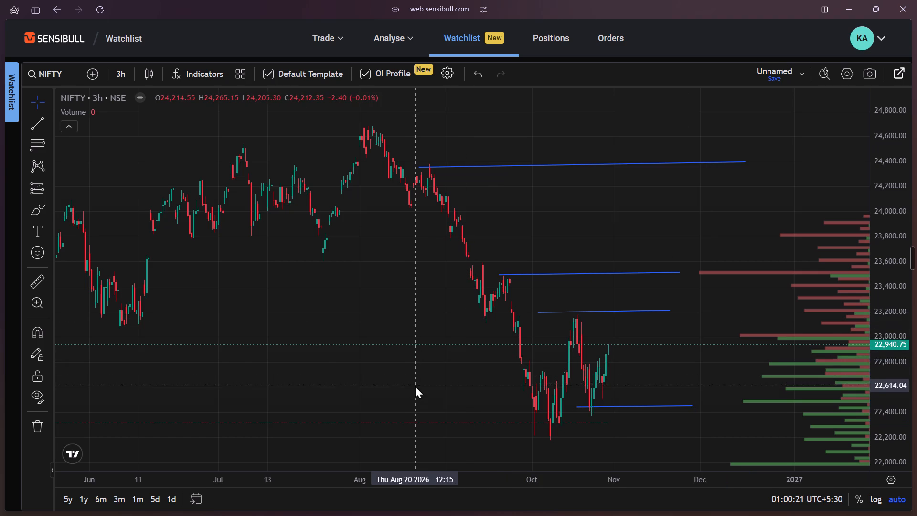
{"action": "left_click_drag", "start_coordinate": [452, 293], "coordinate": [464, 359]}
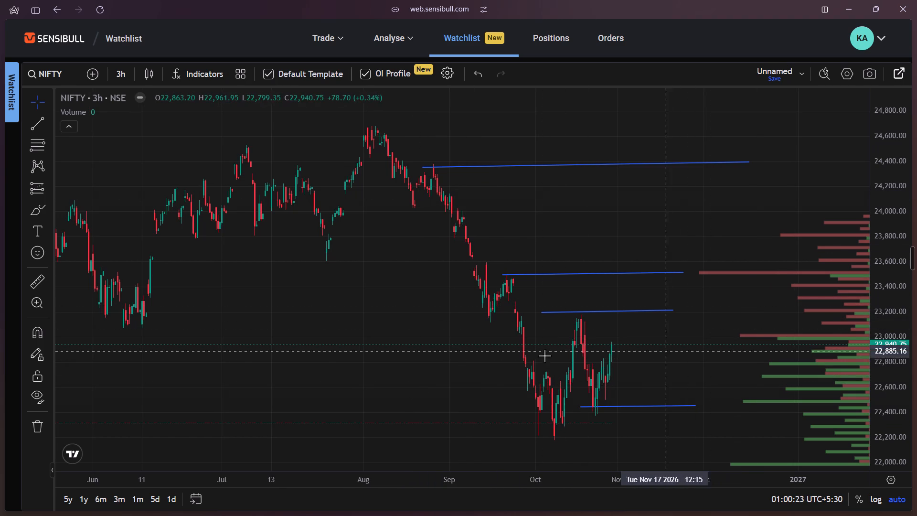
{"action": "left_click_drag", "start_coordinate": [394, 297], "coordinate": [291, 297]}
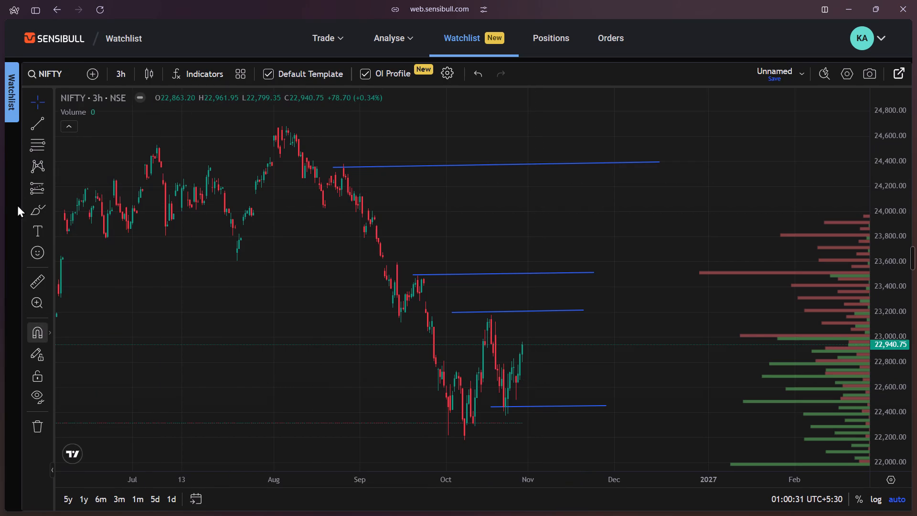
{"action": "left_click", "coordinate": [34, 123]}
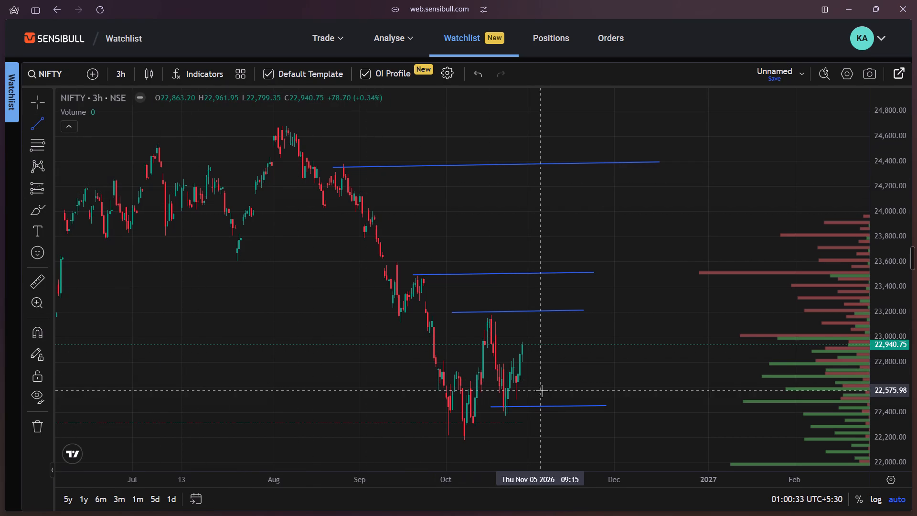
{"action": "left_click", "coordinate": [518, 376]}
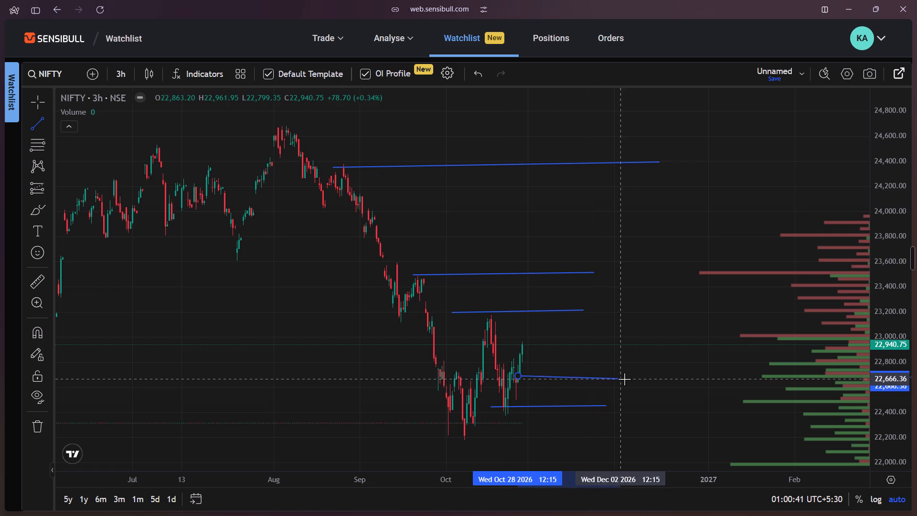
{"action": "left_click", "coordinate": [635, 379]}
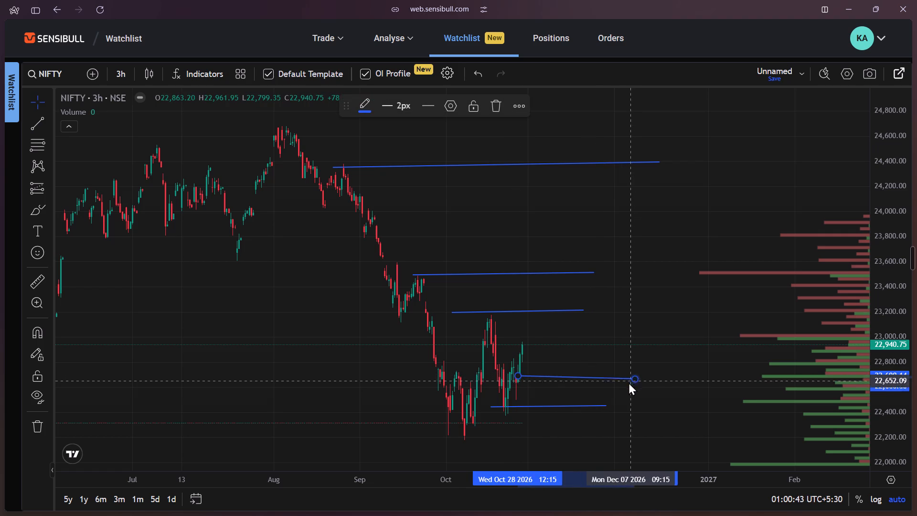
{"action": "left_click", "coordinate": [635, 378]}
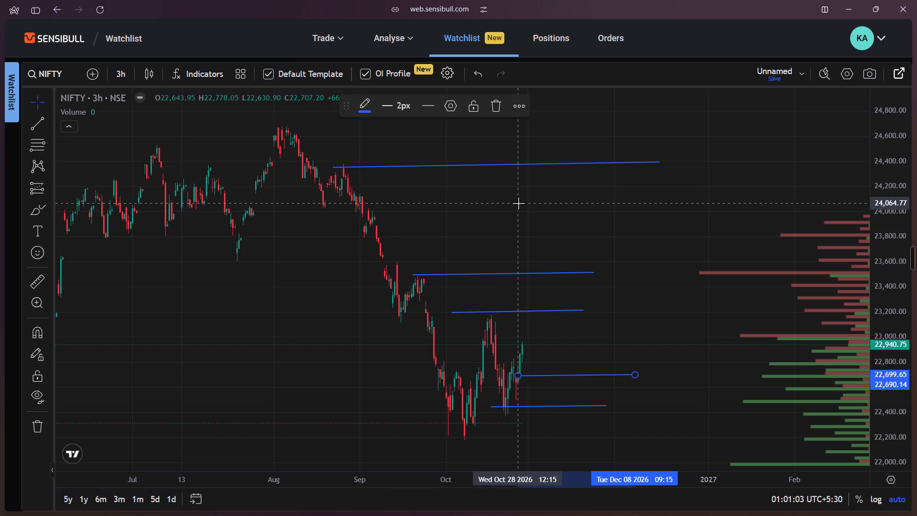
Switch the chart to the 2-hour interval and examine the recent candles around the drawn trend lines.
{"action": "left_click", "coordinate": [116, 72]}
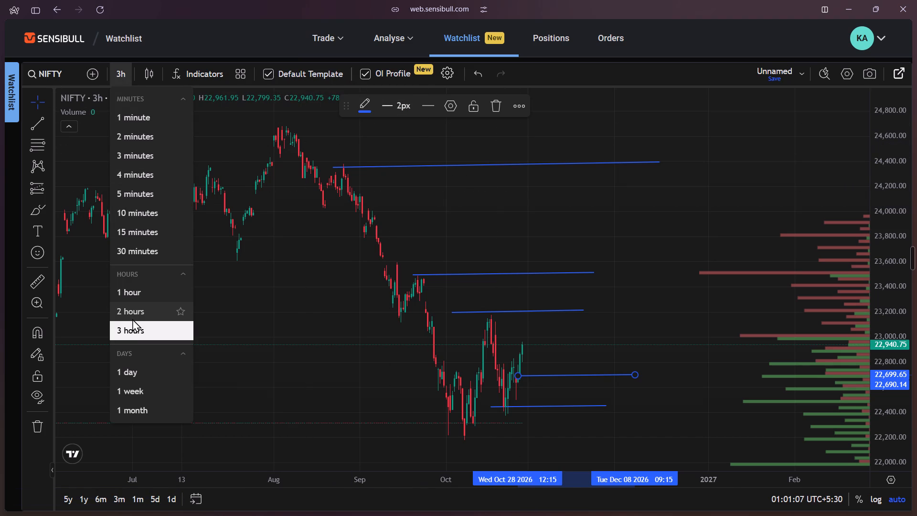
{"action": "left_click", "coordinate": [132, 319]}
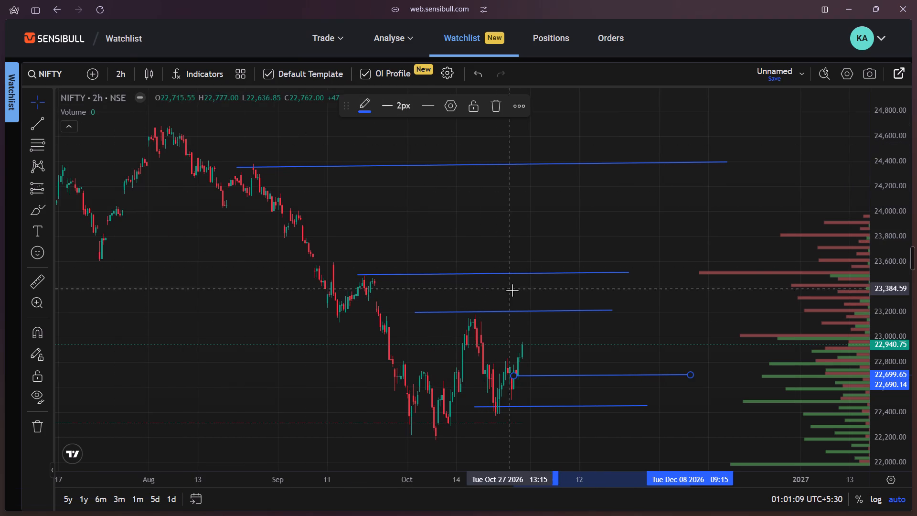
{"action": "scroll", "coordinate": [479, 309], "scroll_direction": "up", "scroll_amount": 2}
{"action": "scroll", "coordinate": [502, 374], "scroll_direction": "up", "scroll_amount": 1}
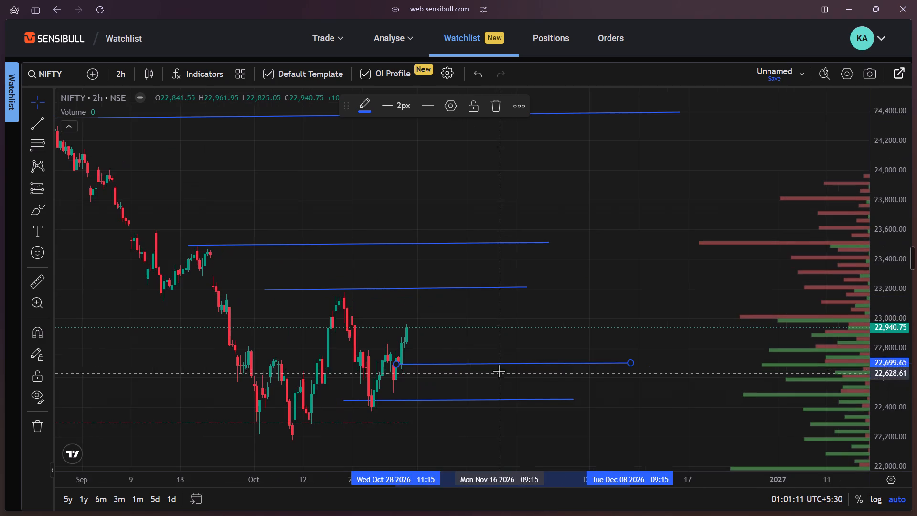
{"action": "scroll", "coordinate": [498, 354], "scroll_direction": "up", "scroll_amount": 3}
{"action": "left_click_drag", "start_coordinate": [390, 330], "coordinate": [545, 322]}
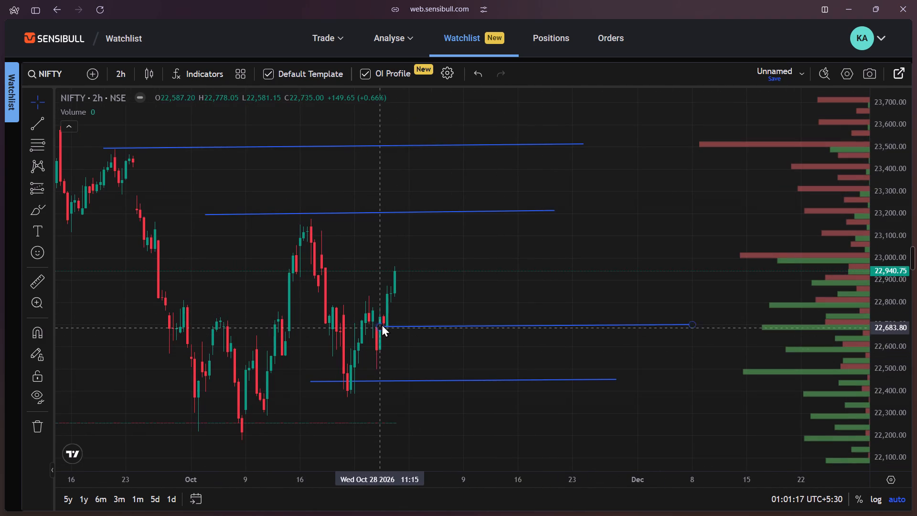
Review the trend lines on the 1-hour, 30-minute, 10-minute and 15-minute intervals in turn.
{"action": "left_click", "coordinate": [127, 71]}
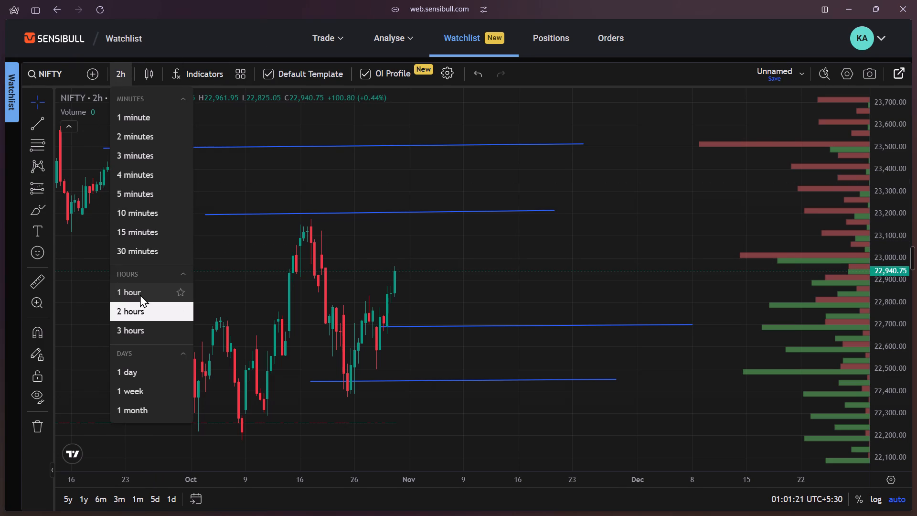
{"action": "left_click", "coordinate": [140, 294]}
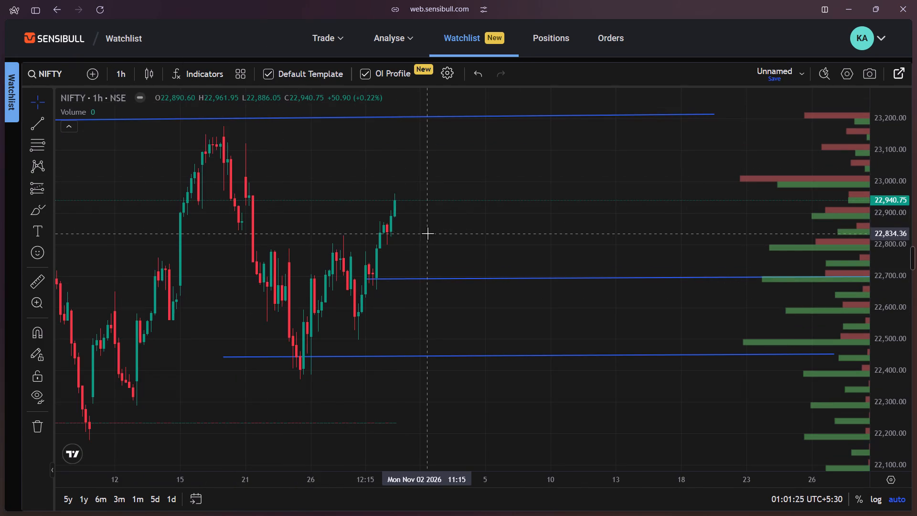
{"action": "left_click", "coordinate": [126, 76]}
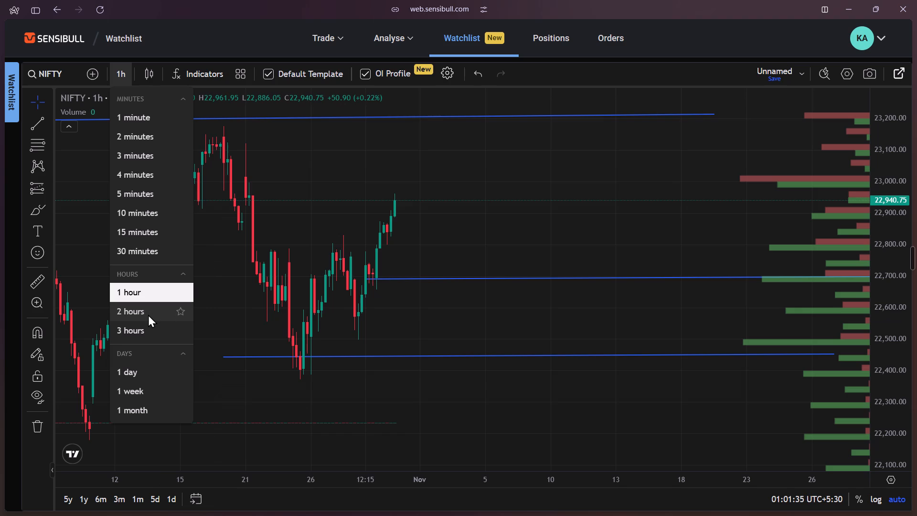
{"action": "left_click", "coordinate": [143, 247]}
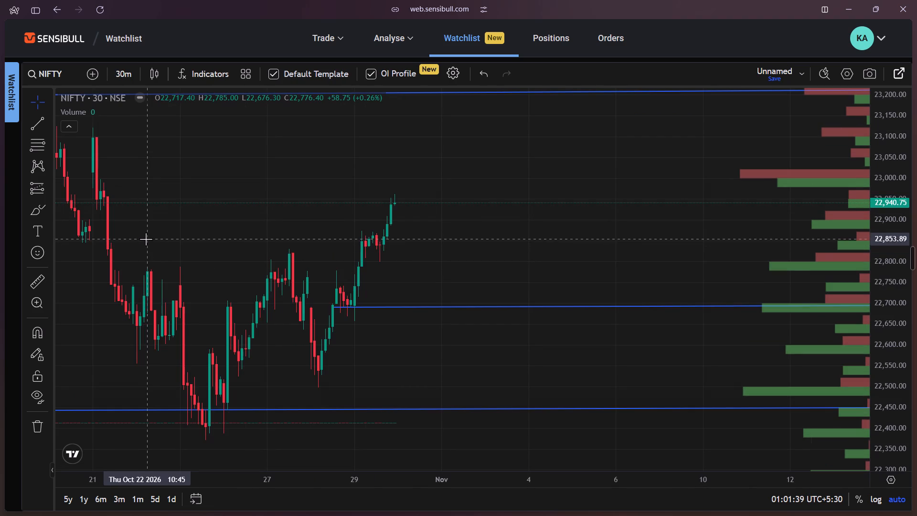
{"action": "left_click", "coordinate": [124, 74]}
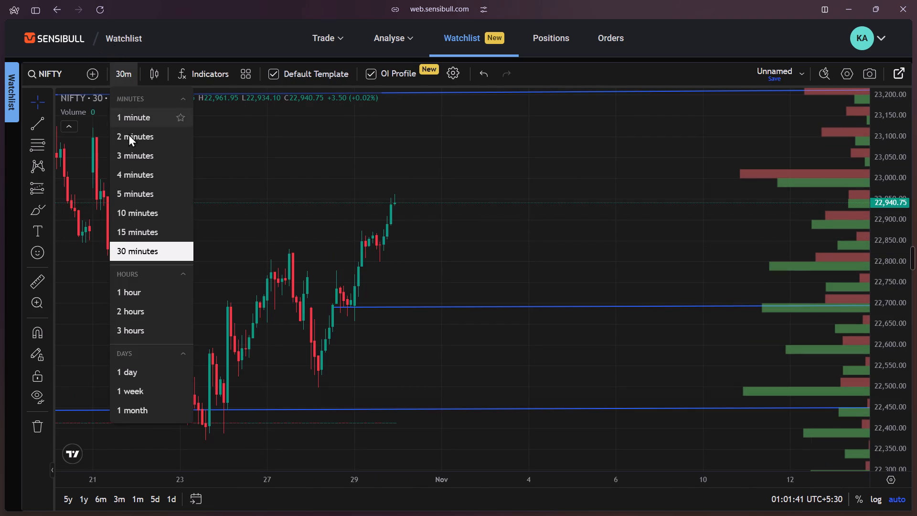
{"action": "left_click", "coordinate": [141, 222]}
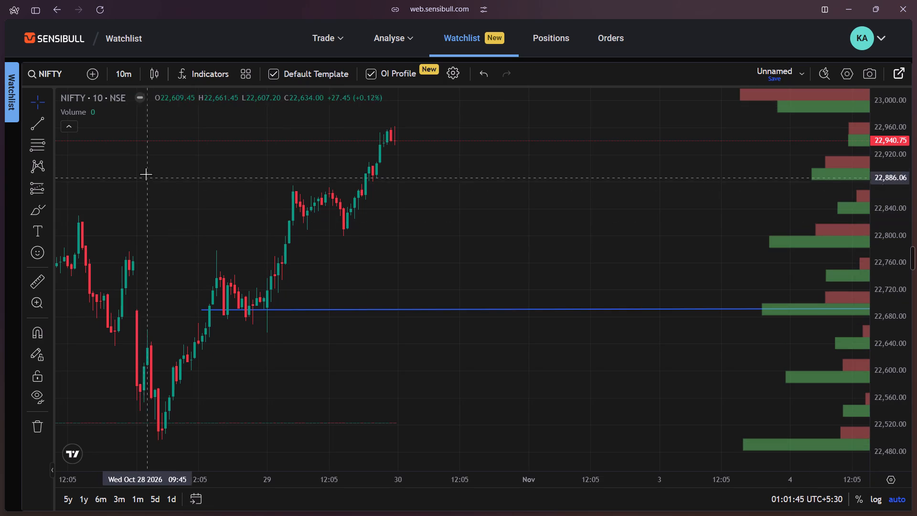
{"action": "left_click_drag", "start_coordinate": [122, 73], "coordinate": [124, 83]}
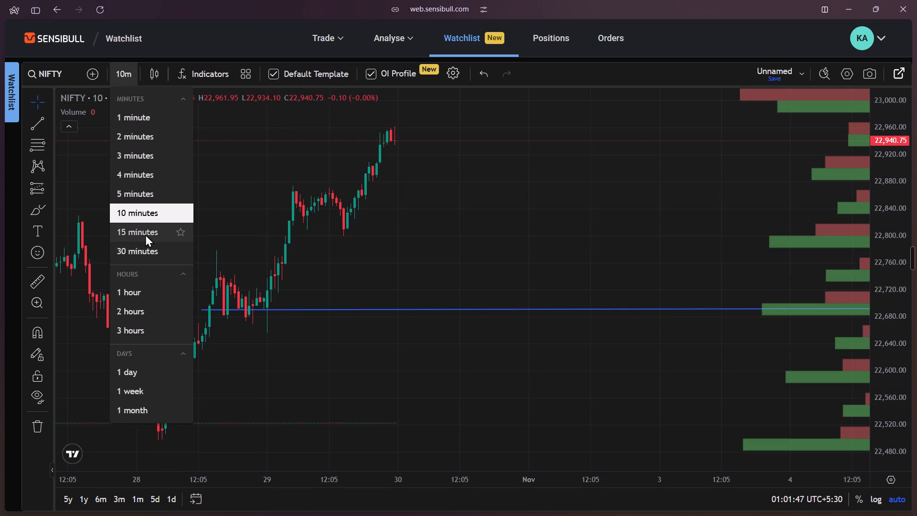
{"action": "left_click", "coordinate": [145, 229]}
Set the chart to the 5-minute interval.
{"action": "left_click", "coordinate": [120, 68]}
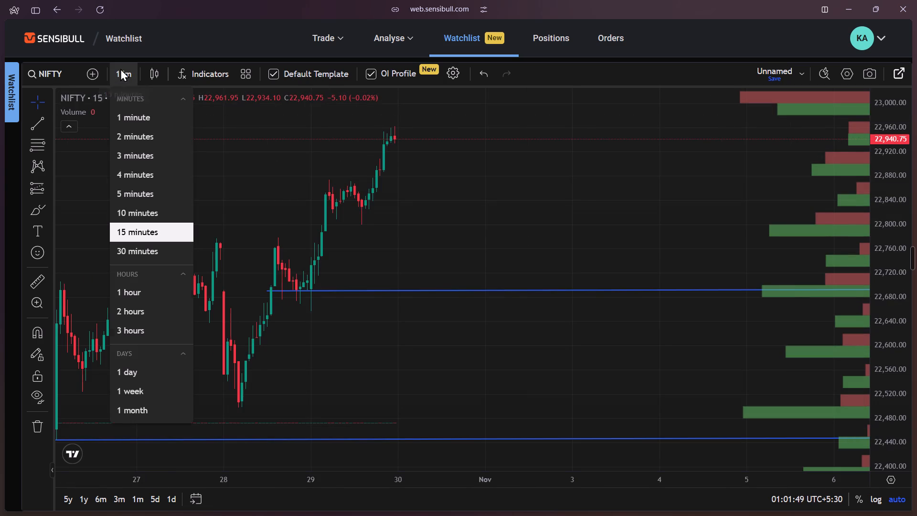
{"action": "left_click", "coordinate": [133, 193]}
{"action": "scroll", "coordinate": [395, 208], "scroll_direction": "down", "scroll_amount": 3}
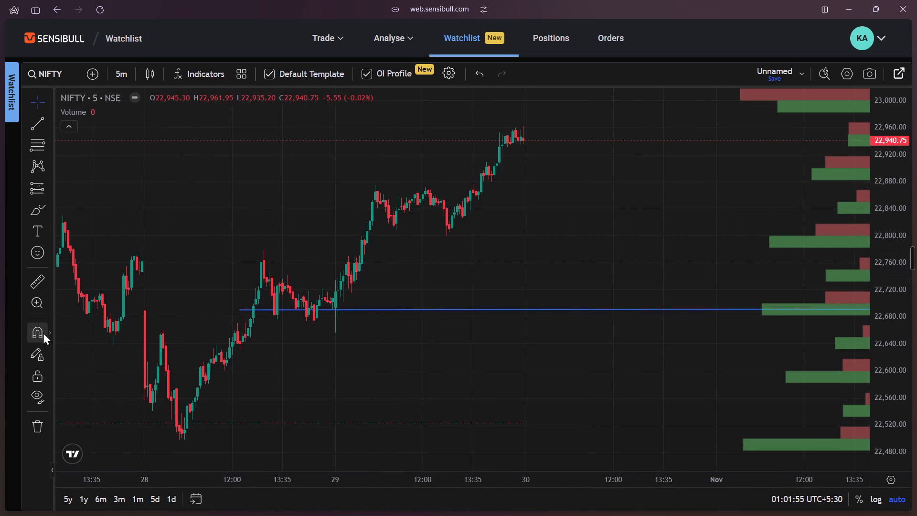
Draw a parallel channel with its lower edge from about 22,502 on October 28 to 22,928 on October 30 and its upper edge starting near 22,667.
{"action": "left_click", "coordinate": [48, 211]}
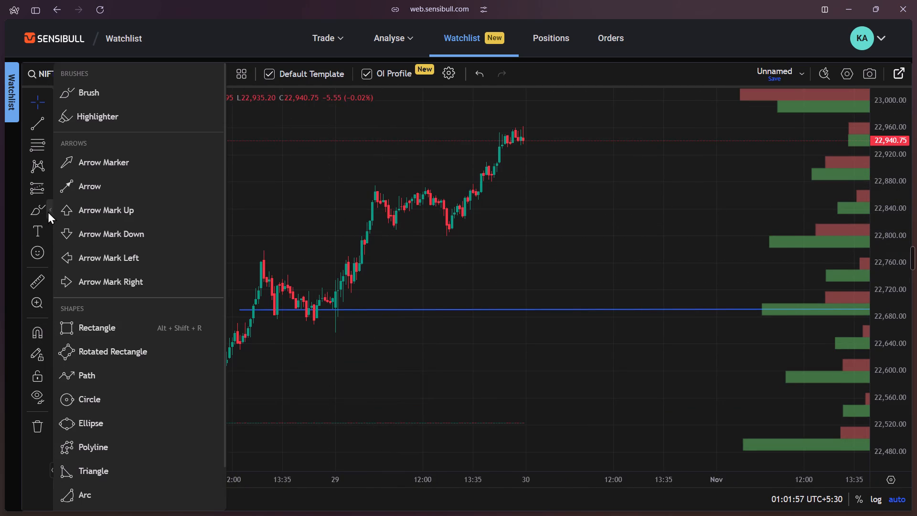
{"action": "left_click", "coordinate": [47, 146]}
{"action": "left_click", "coordinate": [51, 123]}
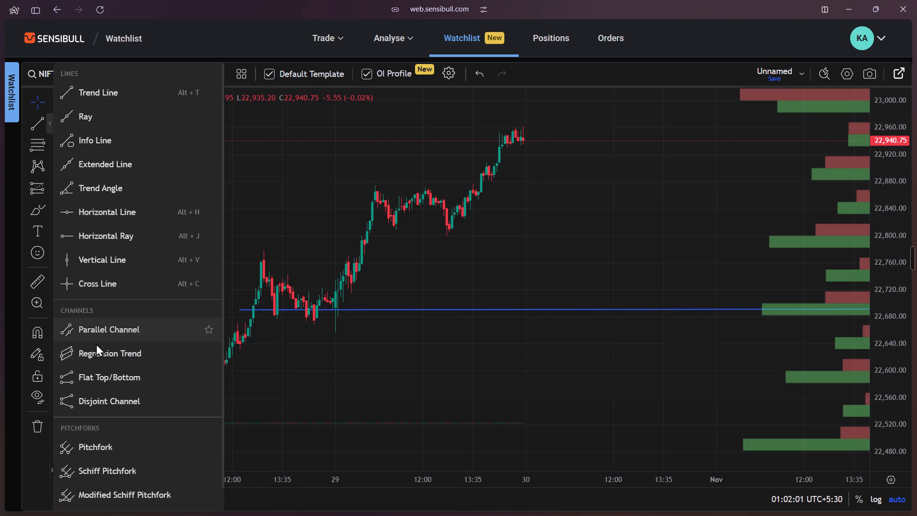
{"action": "left_click", "coordinate": [100, 337]}
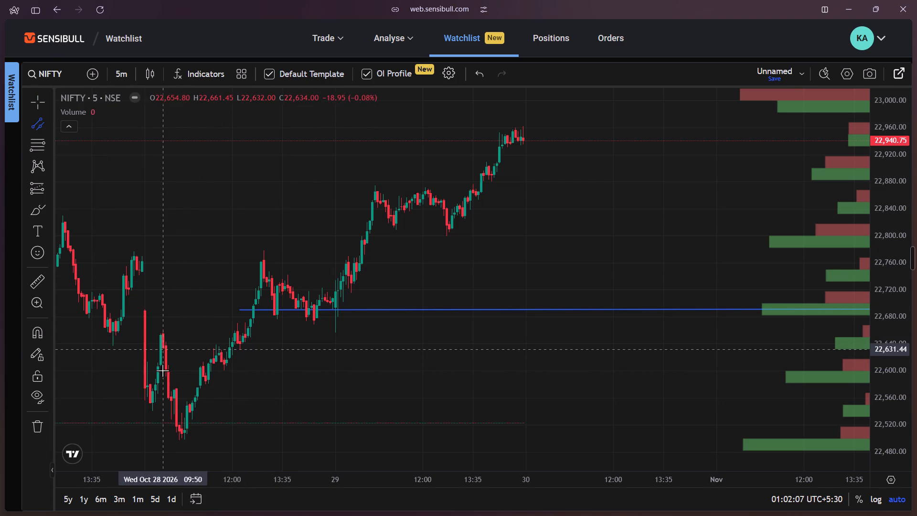
{"action": "left_click", "coordinate": [182, 437]}
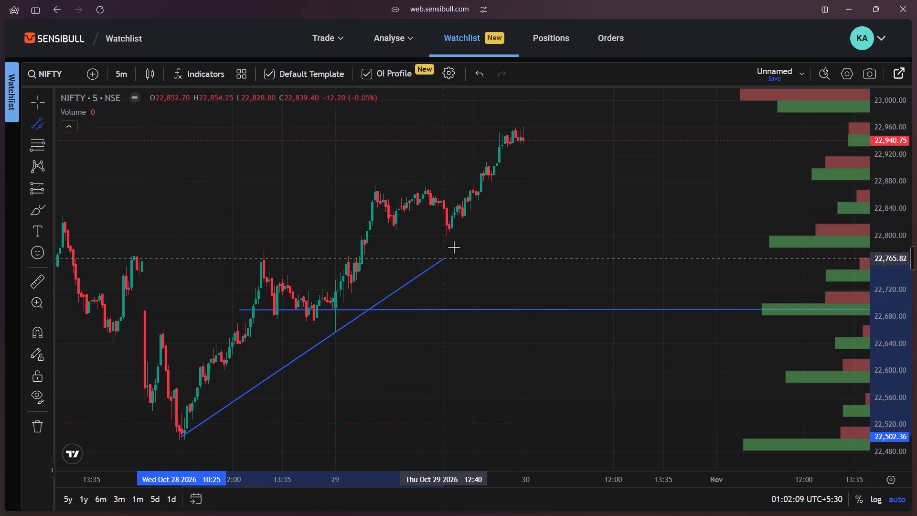
{"action": "left_click", "coordinate": [558, 150]}
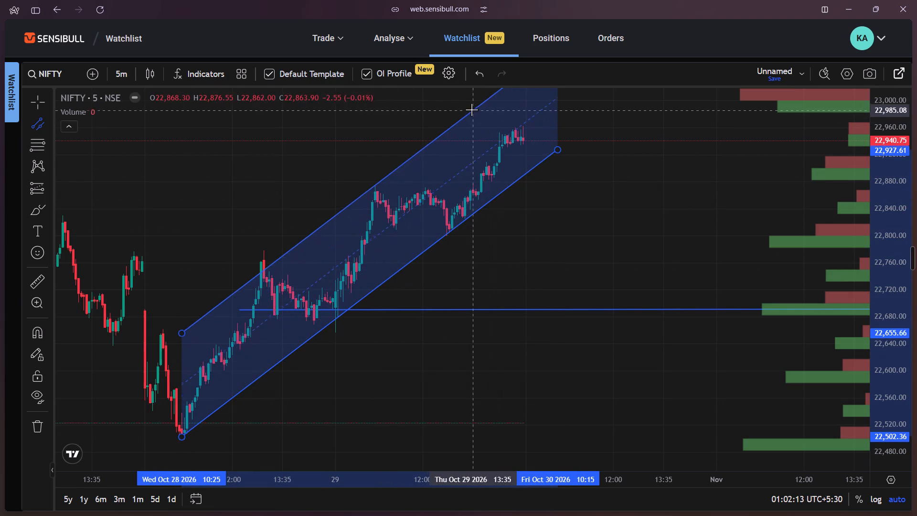
{"action": "left_click", "coordinate": [464, 108]}
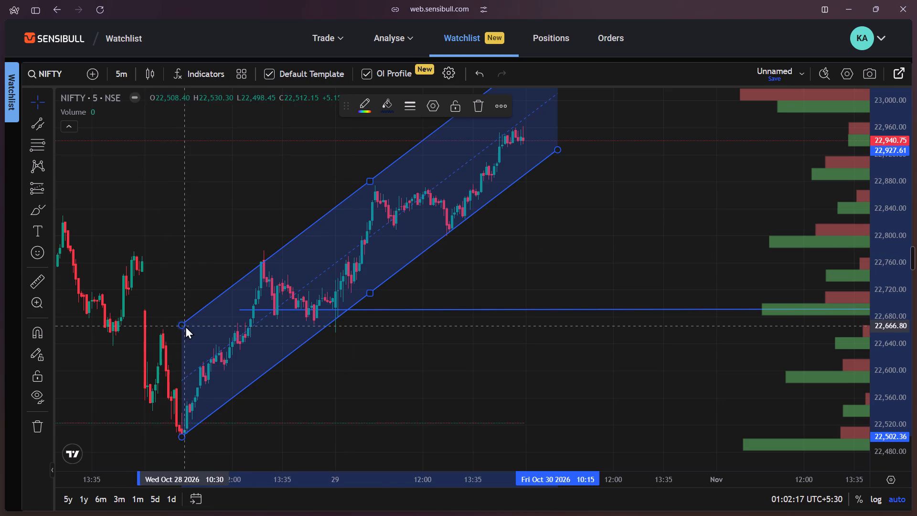
Move the channel's start back to October 28 09:35, with its edges at about 22,648 and 22,482.
{"action": "left_click_drag", "start_coordinate": [182, 321], "coordinate": [156, 338]}
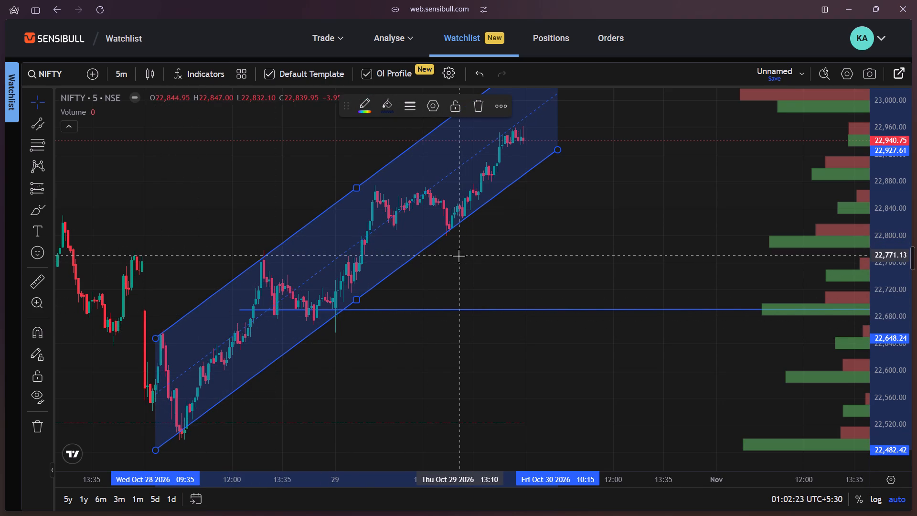
Extend the channel's far end to October 30 12:25, with its edges at about 23,182 and 23,016.
{"action": "left_click_drag", "start_coordinate": [512, 253], "coordinate": [472, 290]}
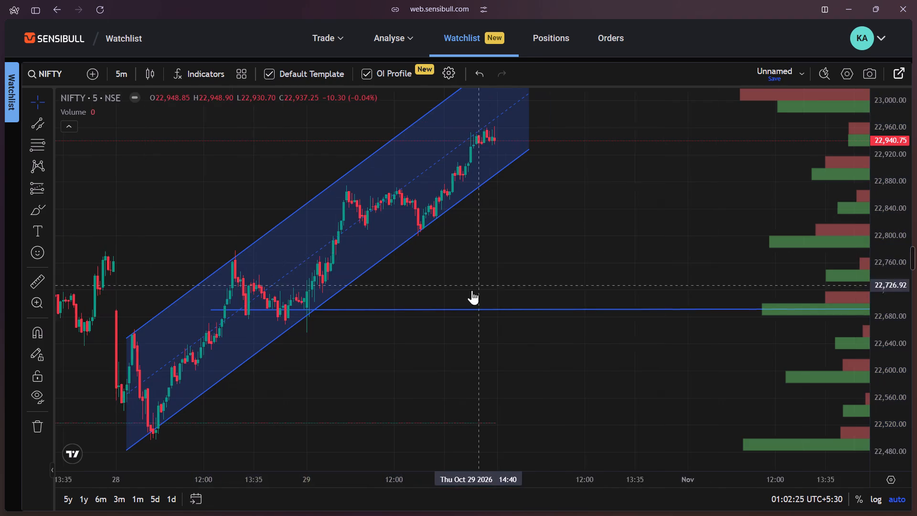
{"action": "left_click_drag", "start_coordinate": [472, 290], "coordinate": [461, 308]}
{"action": "scroll", "coordinate": [661, 201], "scroll_direction": "down", "scroll_amount": 1}
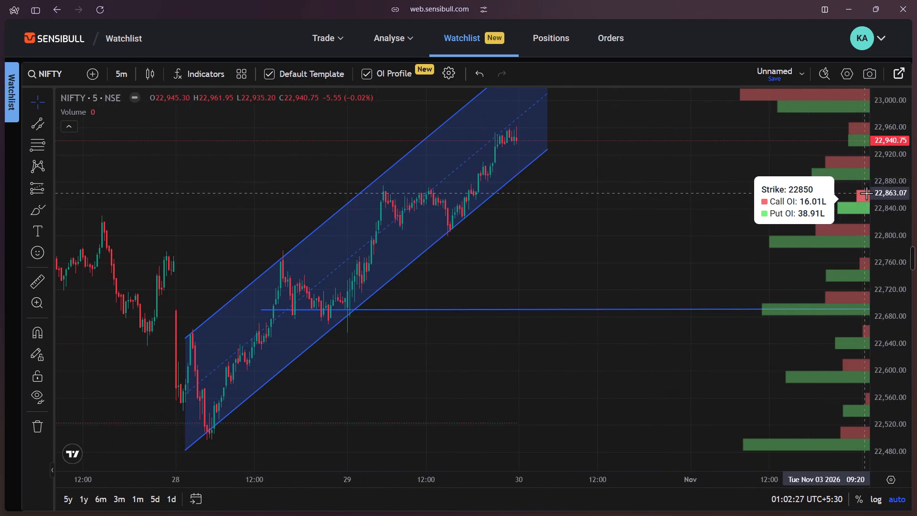
{"action": "scroll", "coordinate": [872, 196], "scroll_direction": "down", "scroll_amount": 14}
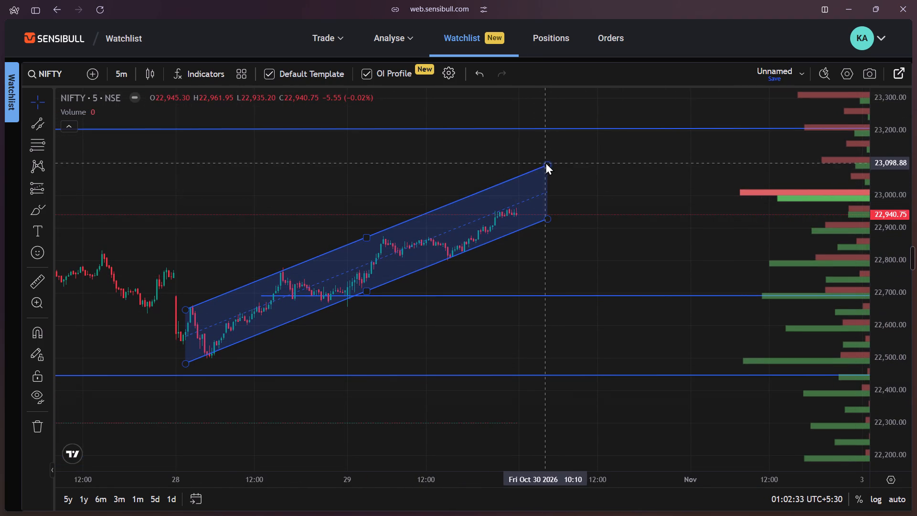
{"action": "left_click_drag", "start_coordinate": [546, 165], "coordinate": [564, 161]}
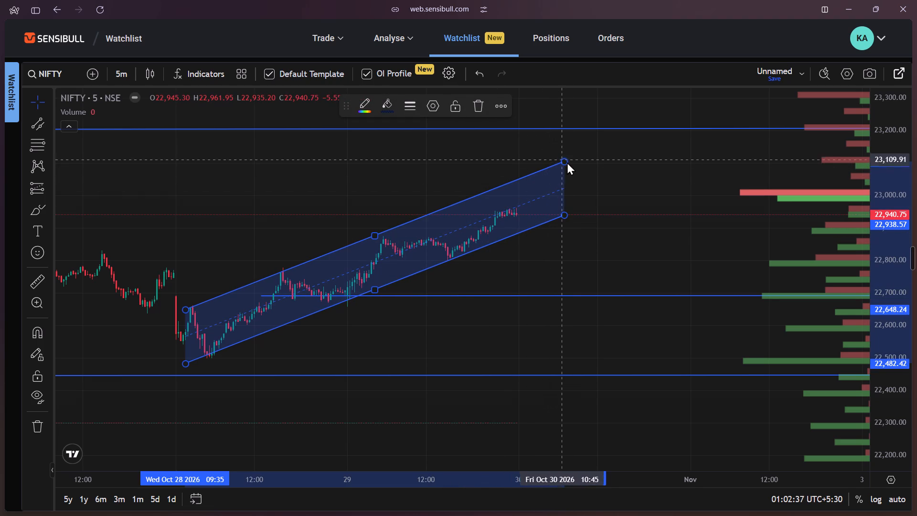
{"action": "left_click_drag", "start_coordinate": [562, 157], "coordinate": [562, 150]}
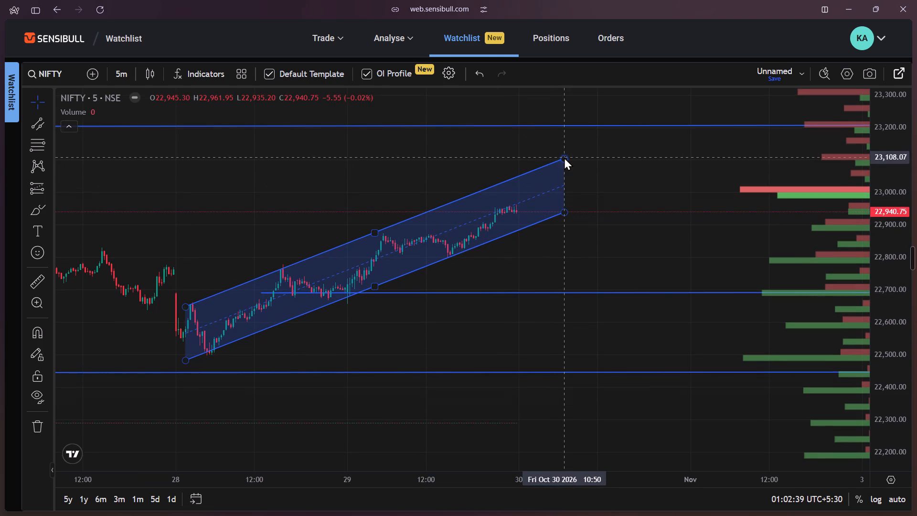
{"action": "left_click_drag", "start_coordinate": [564, 157], "coordinate": [599, 143]}
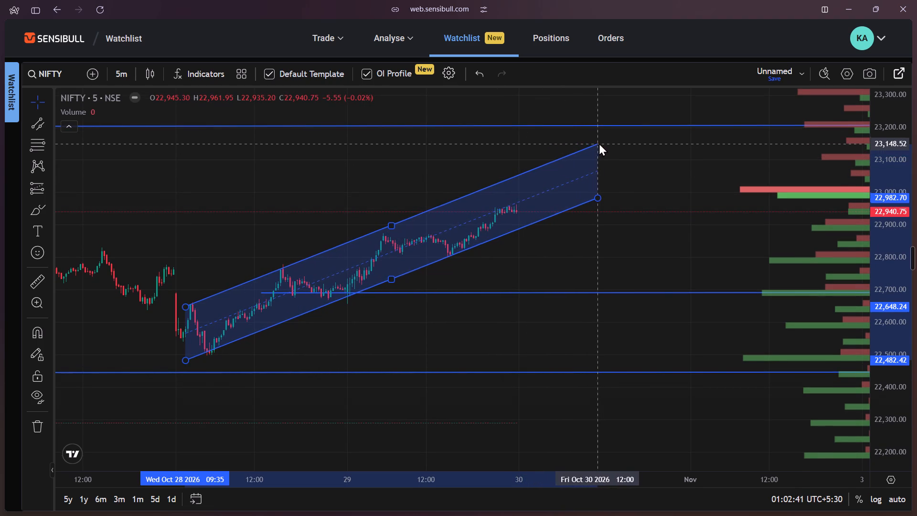
{"action": "left_click_drag", "start_coordinate": [599, 143], "coordinate": [610, 133]}
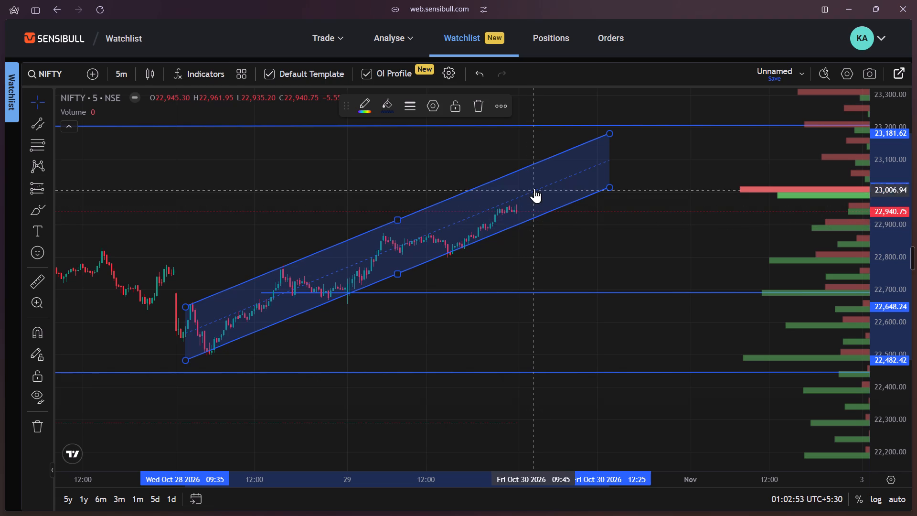
Examine the channel and trend lines against the price action since mid-October on the 5-minute chart.
{"action": "scroll", "coordinate": [534, 169], "scroll_direction": "down", "scroll_amount": 1}
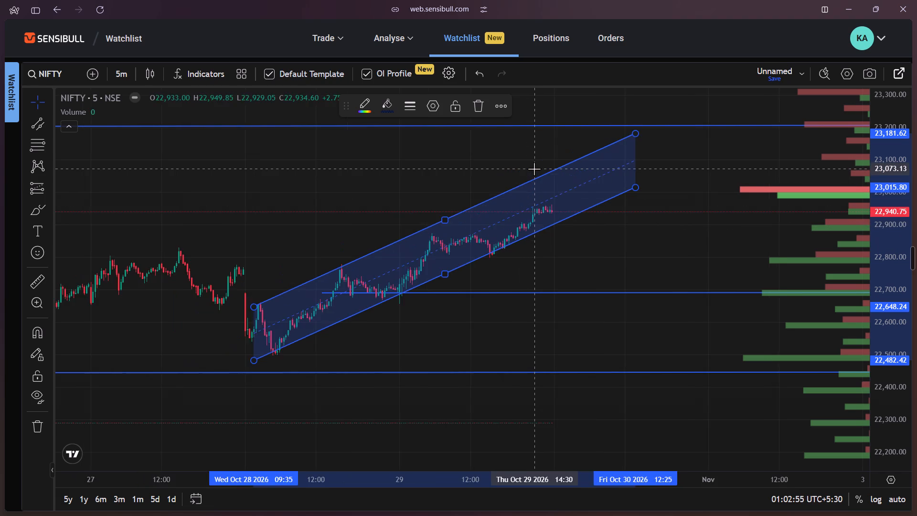
{"action": "scroll", "coordinate": [534, 169], "scroll_direction": "down", "scroll_amount": 11}
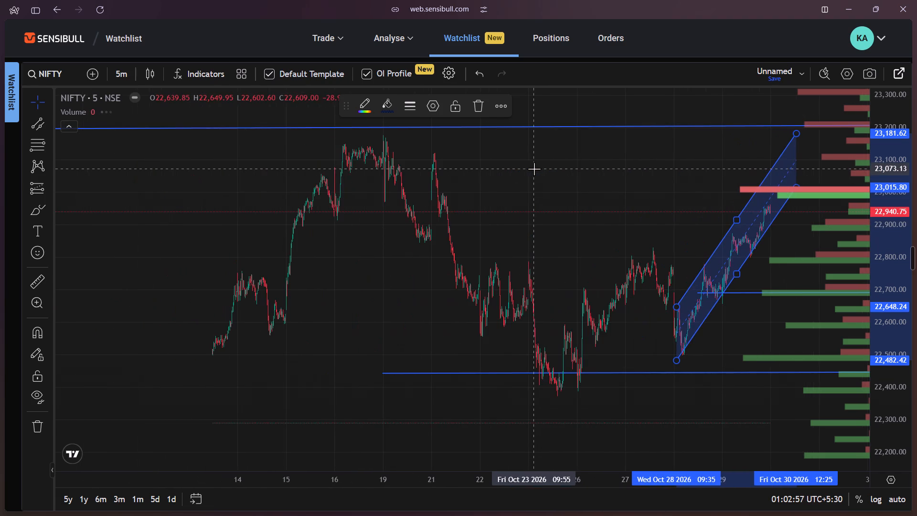
{"action": "scroll", "coordinate": [543, 179], "scroll_direction": "down", "scroll_amount": 1}
{"action": "left_click_drag", "start_coordinate": [549, 211], "coordinate": [315, 211]}
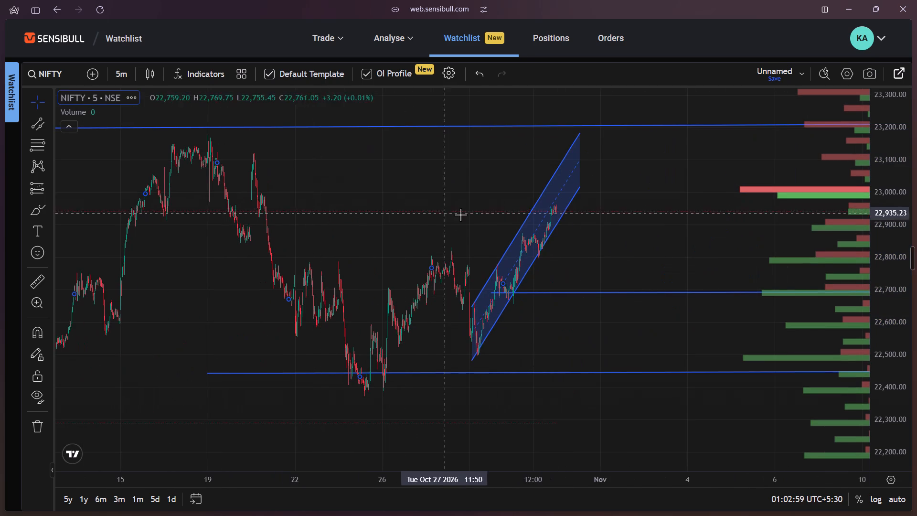
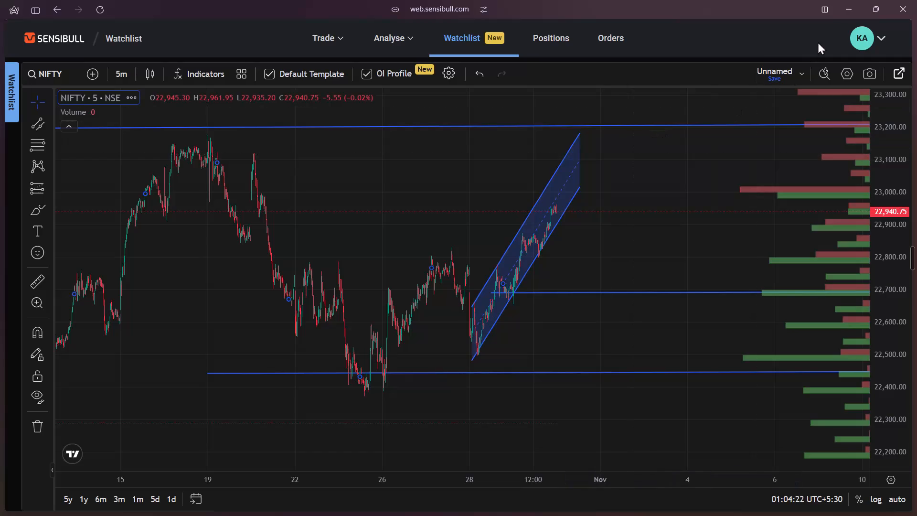
Minimize the Arc window with the Sensibull chart and the Brave window with the TradingView chart to reach the desktop.
{"action": "left_click", "coordinate": [843, 11]}
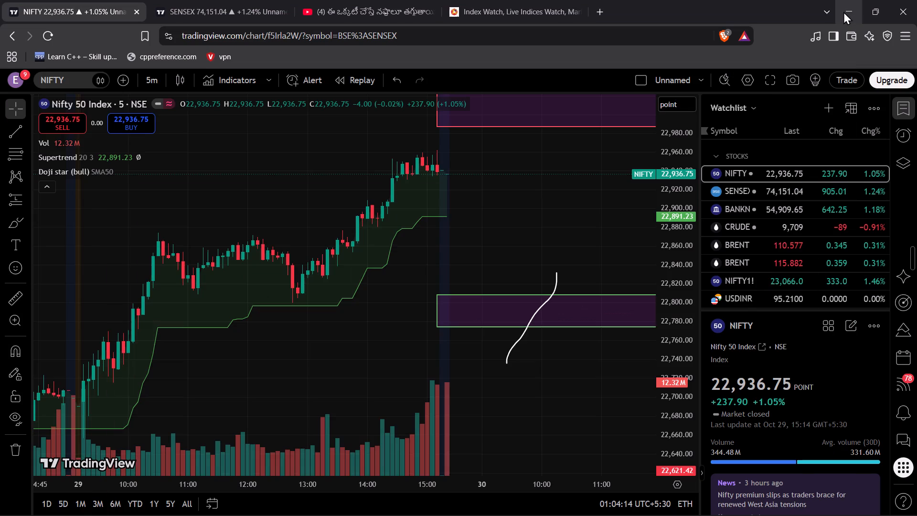
{"action": "left_click", "coordinate": [843, 11]}
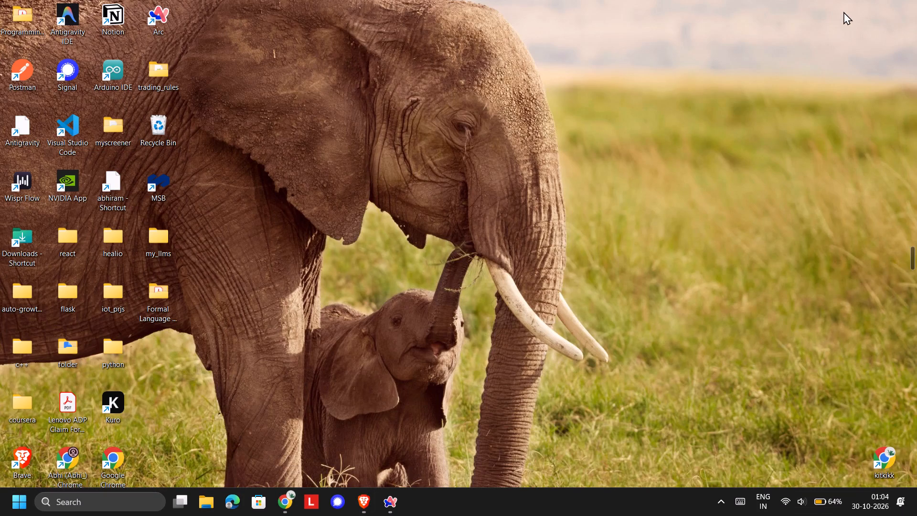
Bring up the Windows quick-access list of system tools and power options.
{"action": "key", "text": "super+x"}
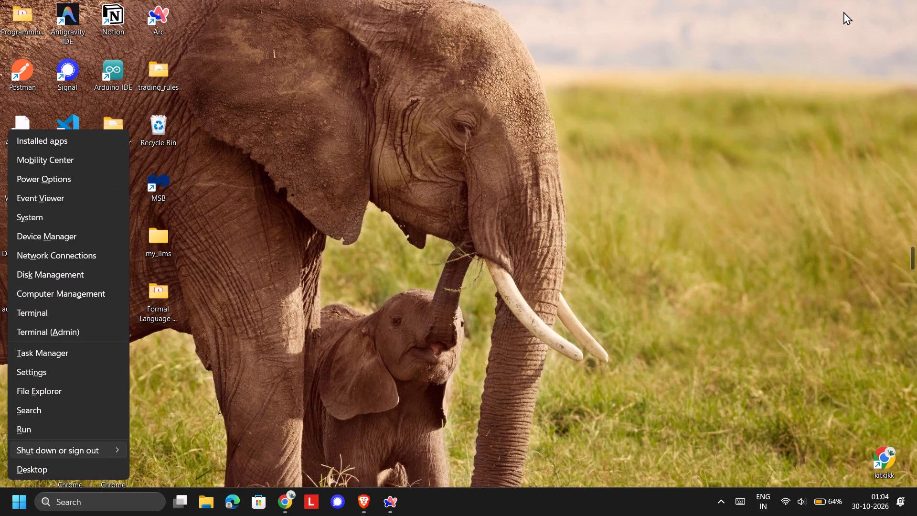